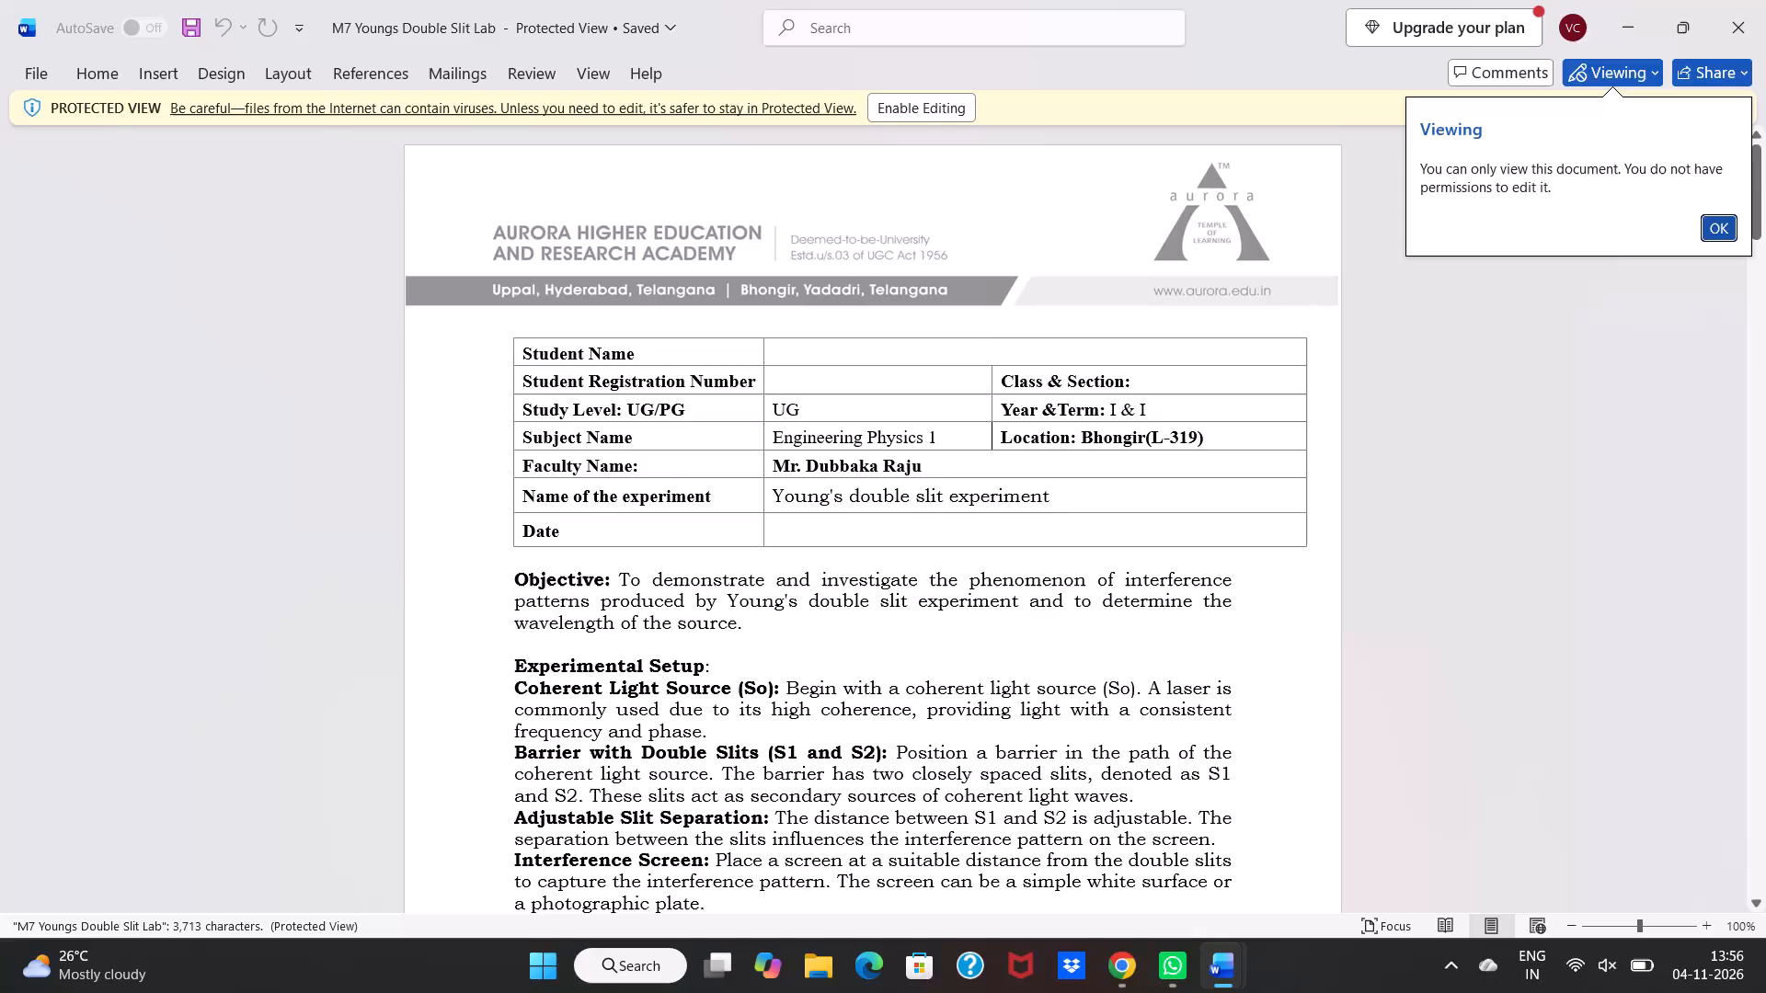
Look through the Young's double slit lab document, from the student details and procedure to the wavelength calculations and the circuit diagram.
scroll(909, 494, down, 7)
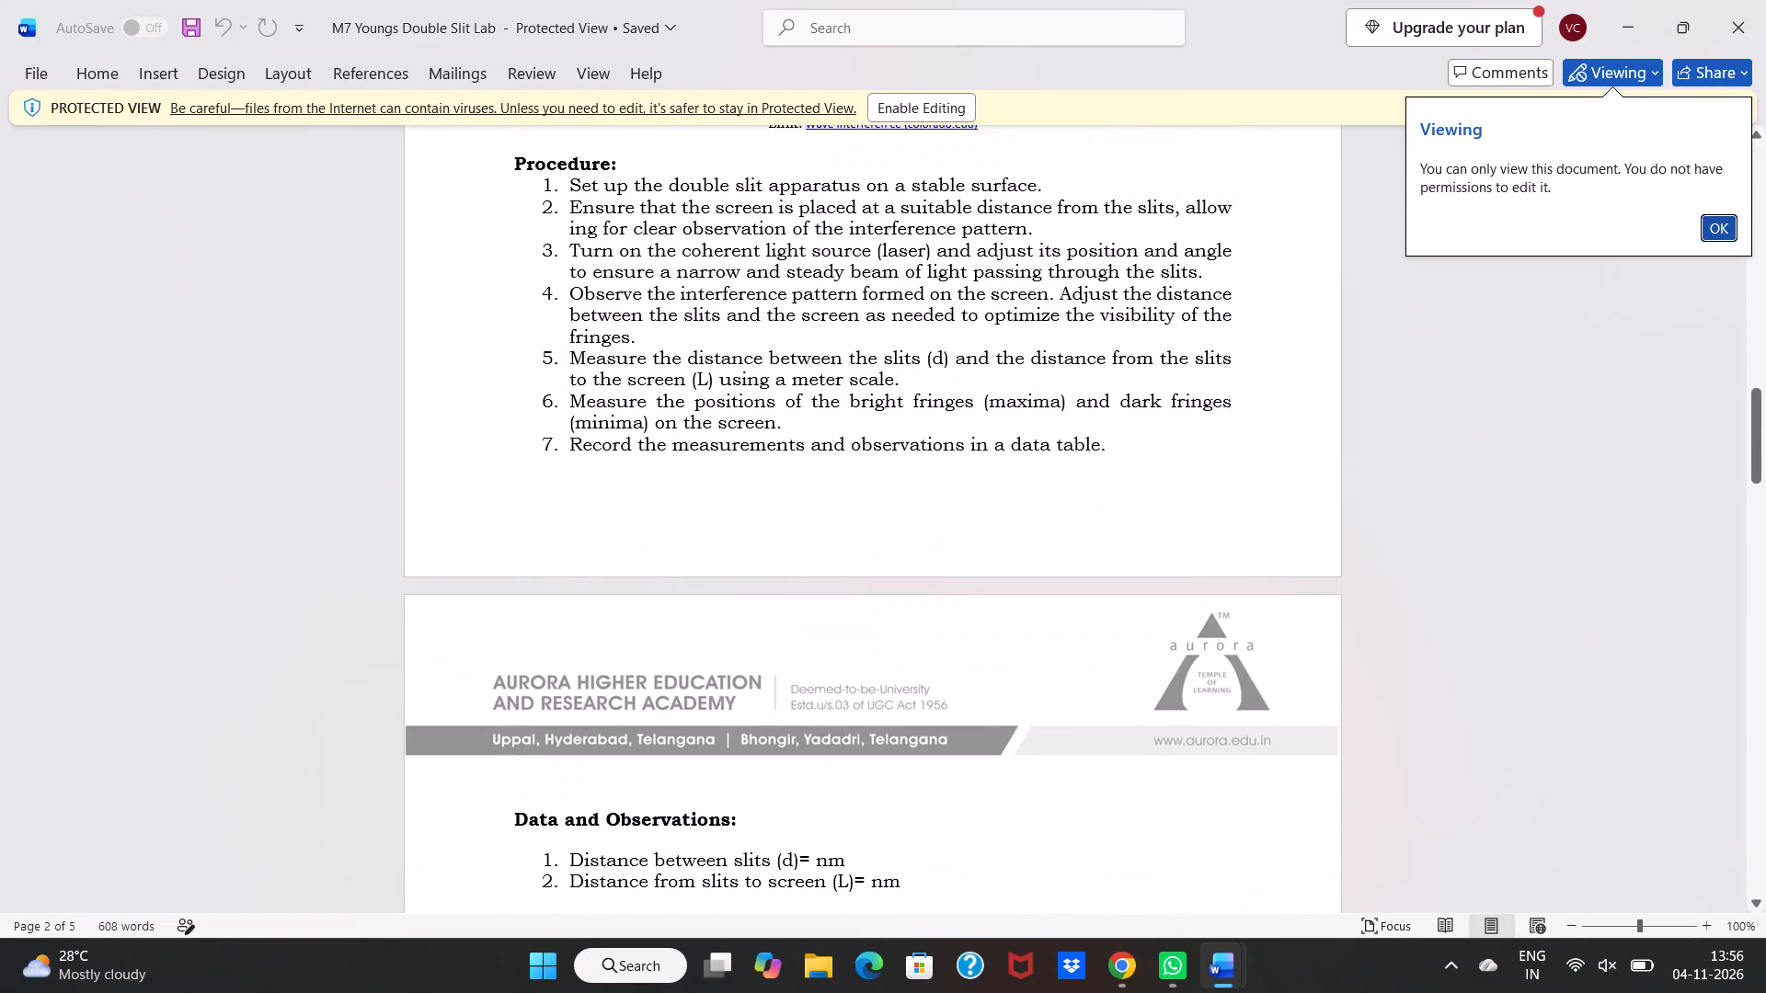
scroll(909, 494, down, 5)
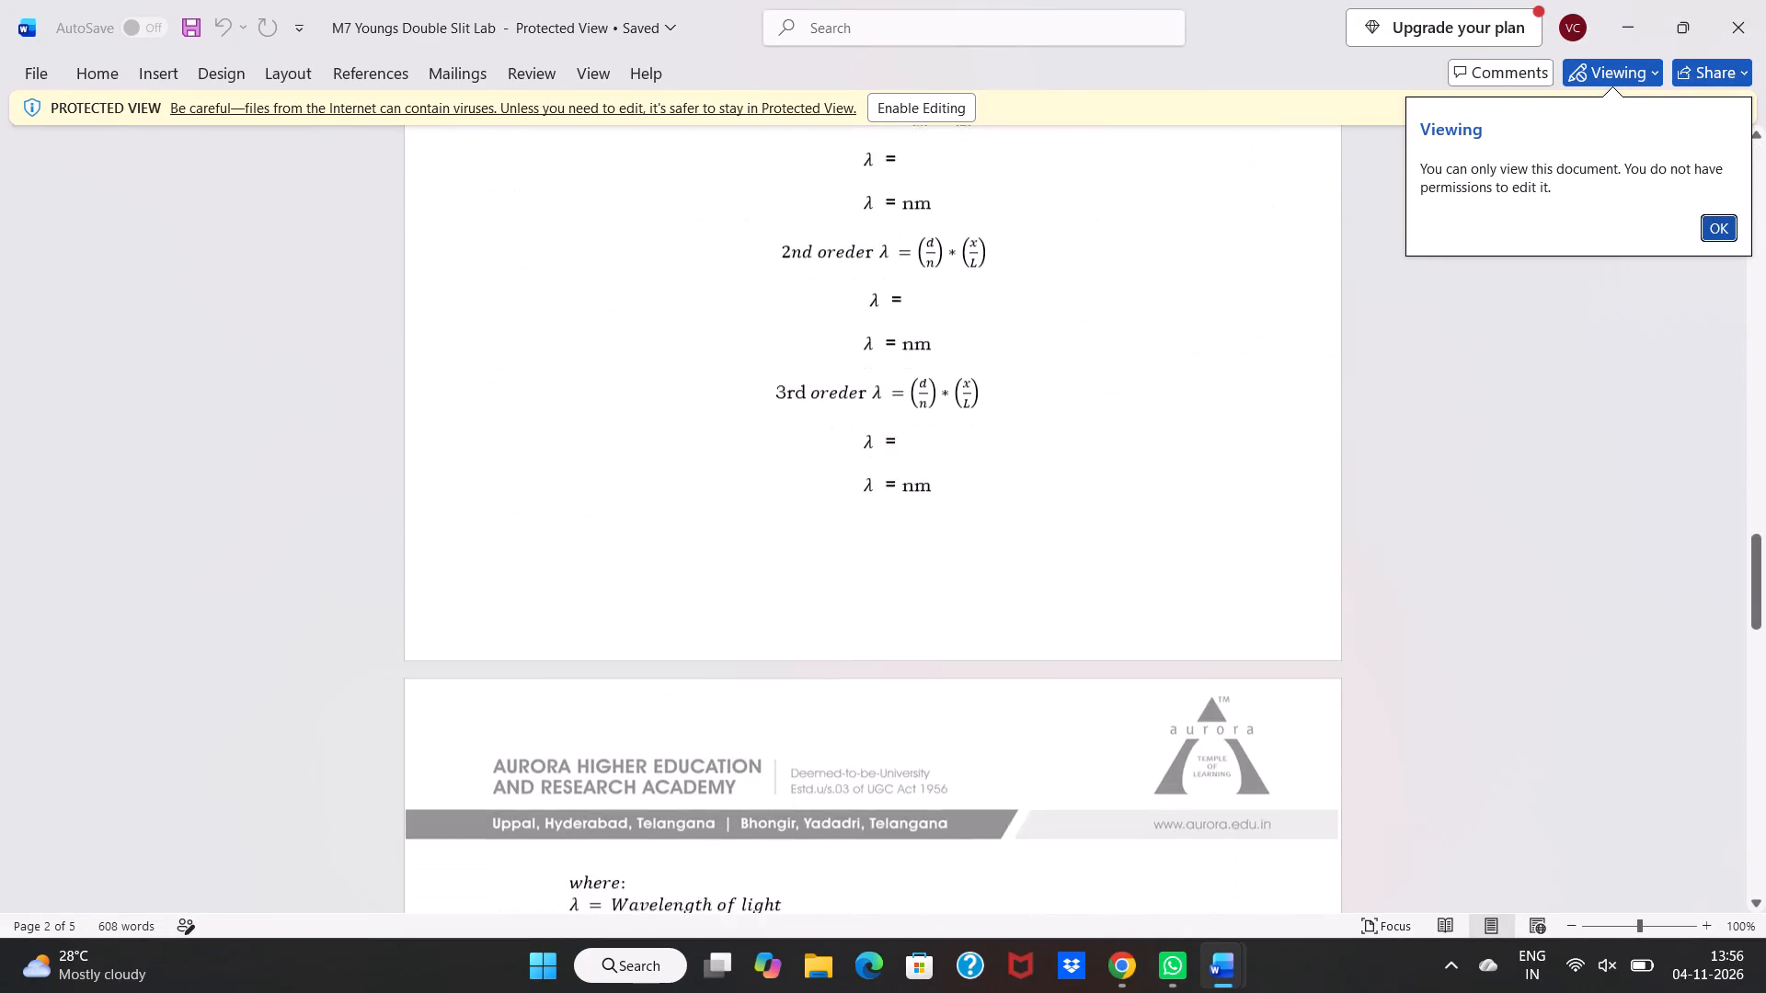
scroll(909, 494, down, 8)
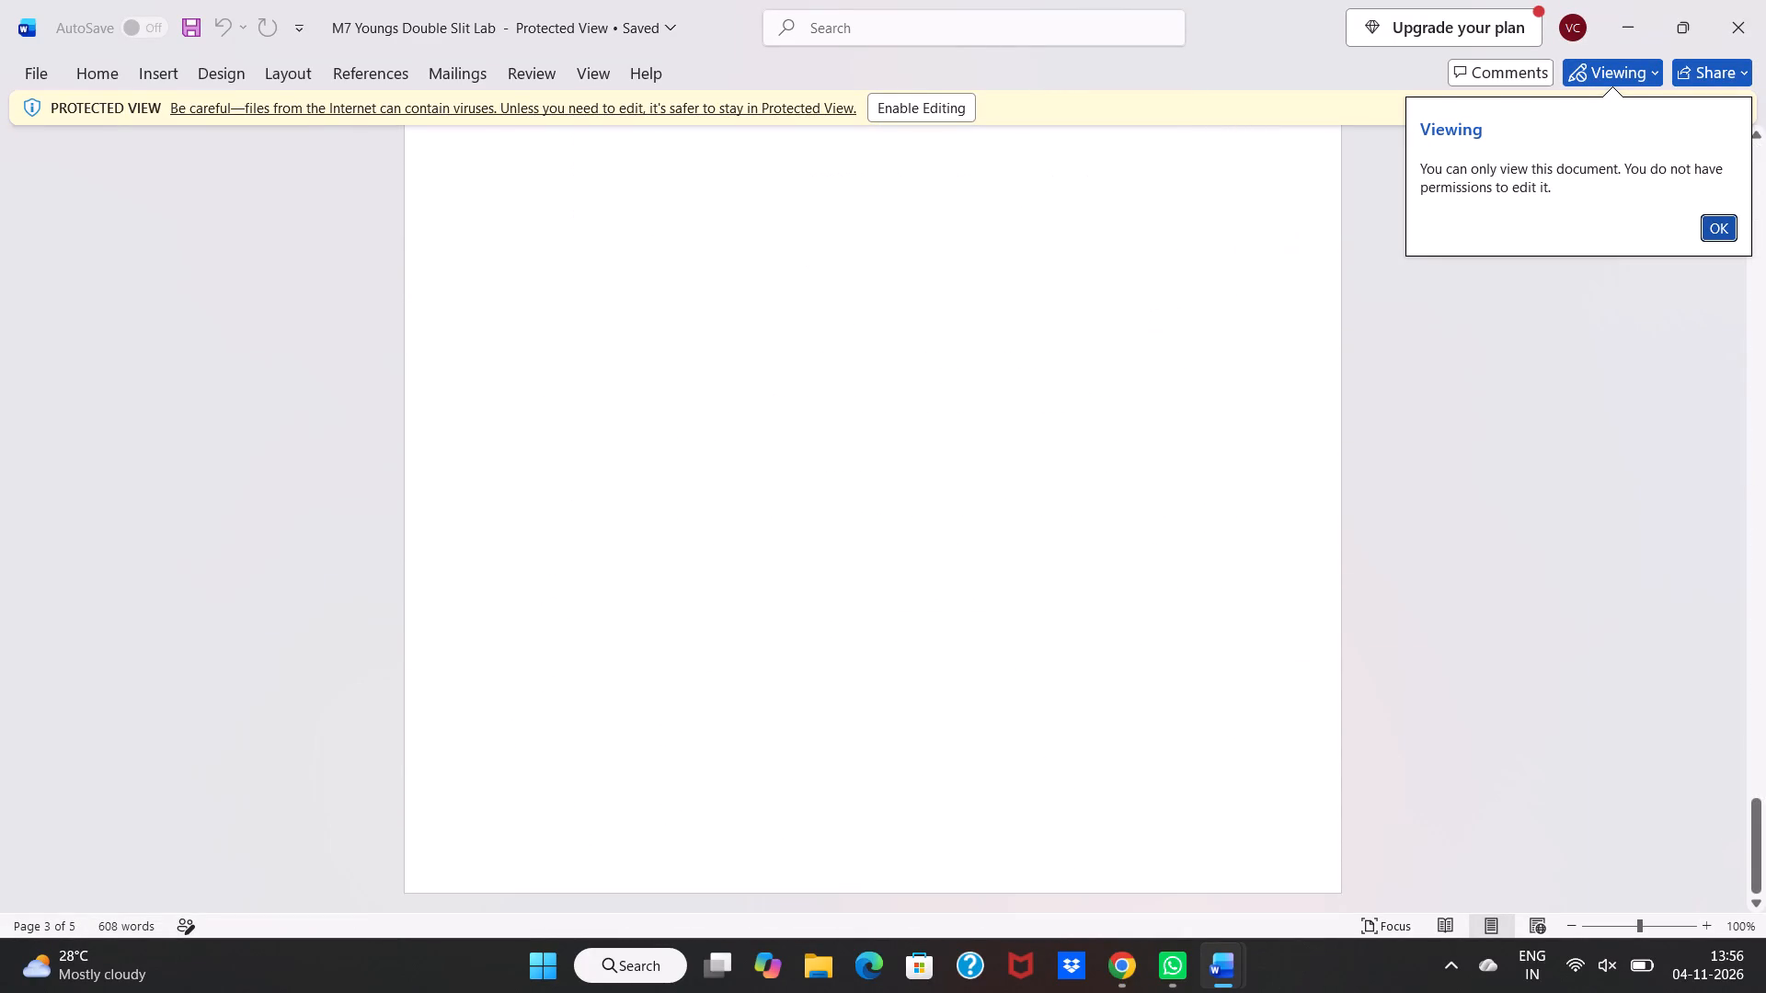
scroll(909, 494, down, 1)
scroll(909, 494, up, 17)
scroll(909, 494, up, 11)
scroll(909, 494, down, 2)
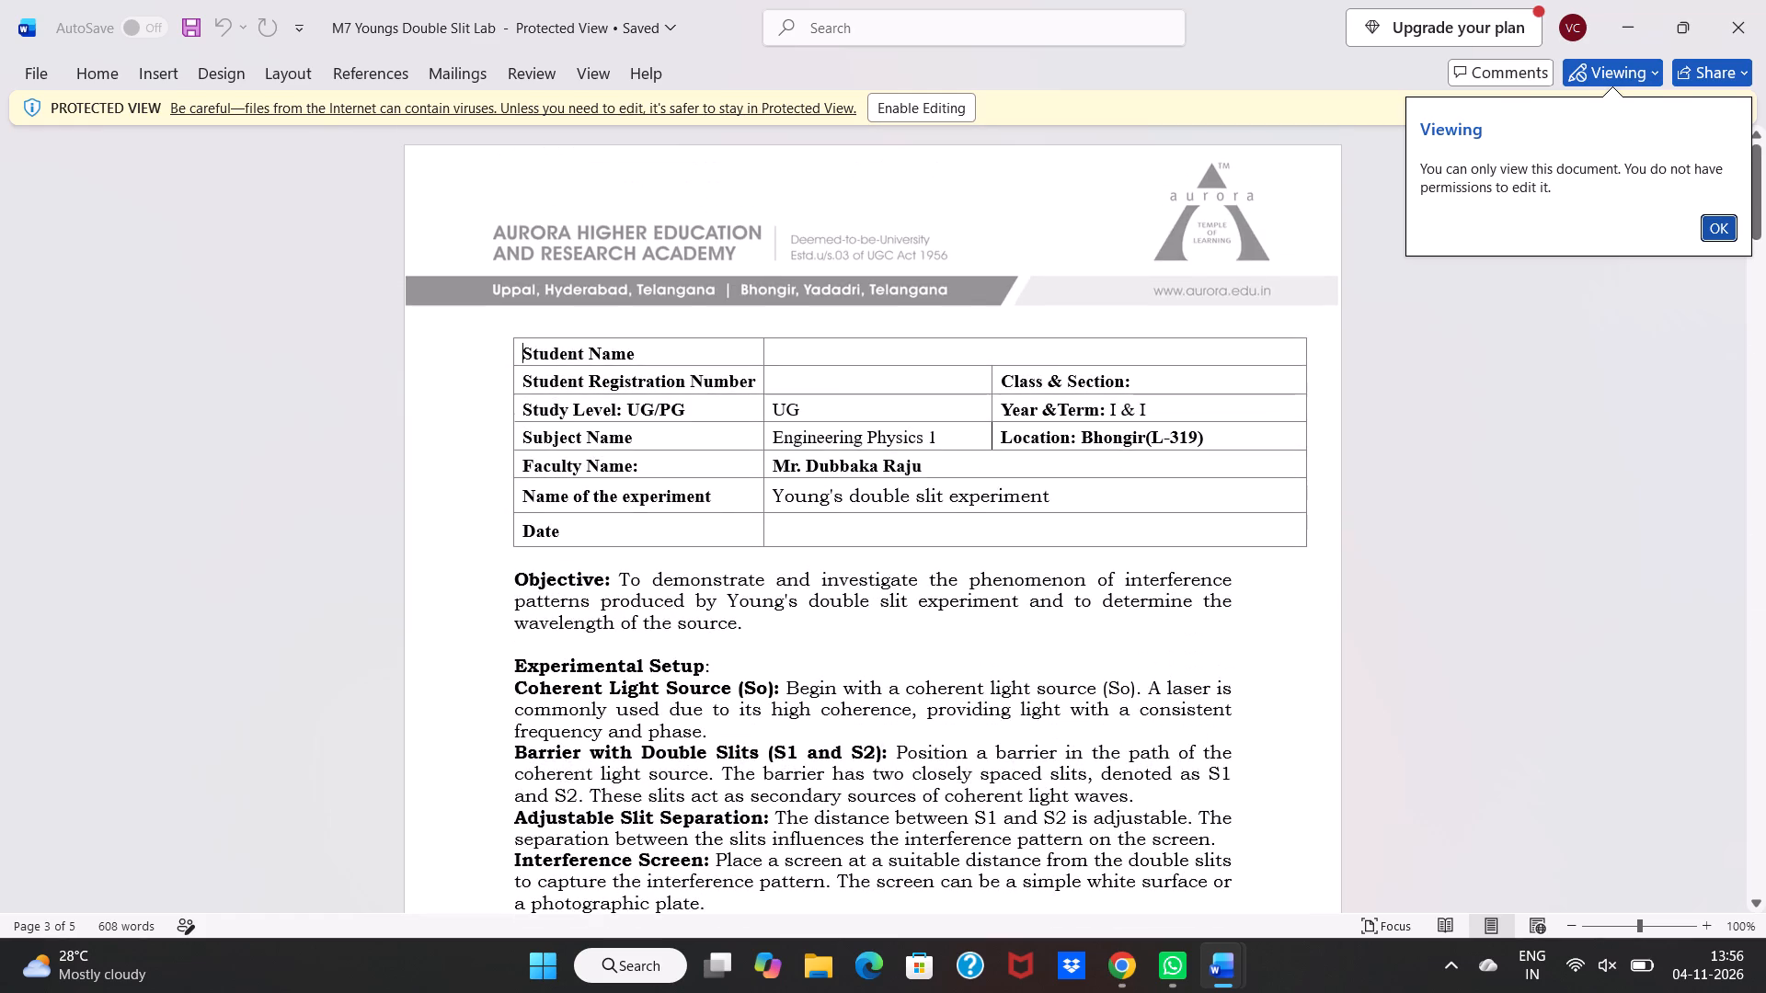
scroll(909, 494, down, 8)
scroll(909, 494, up, 4)
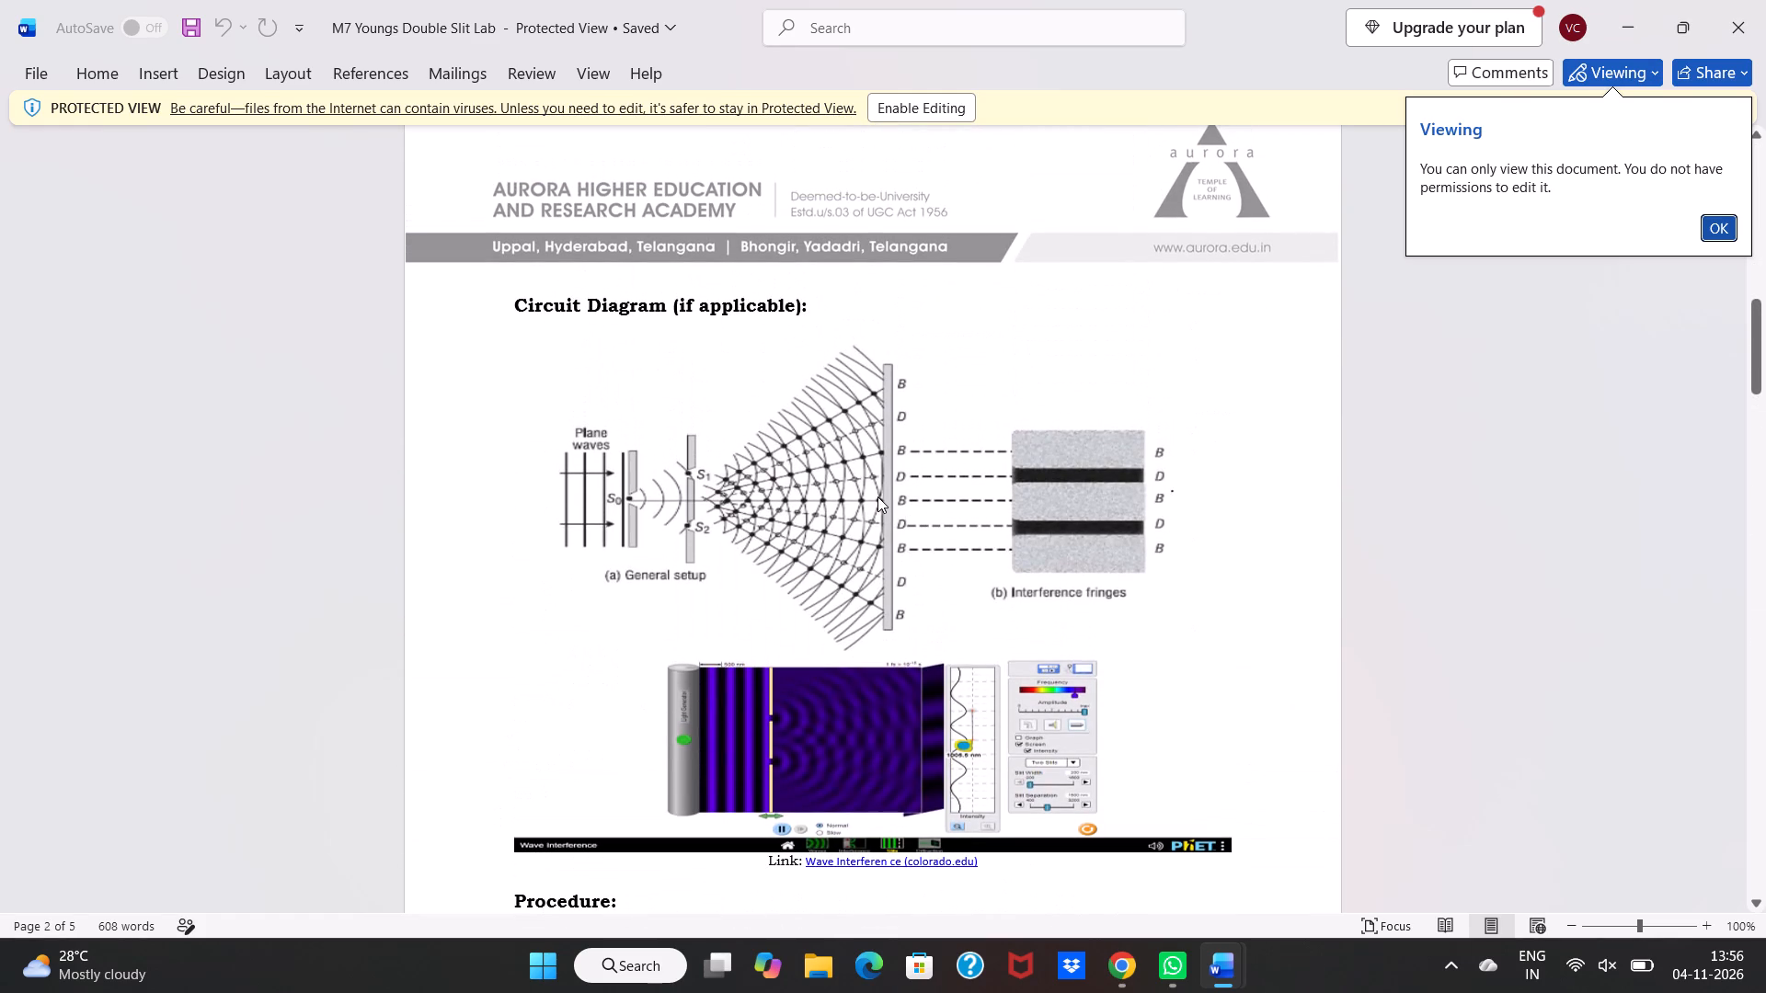
click(877, 496)
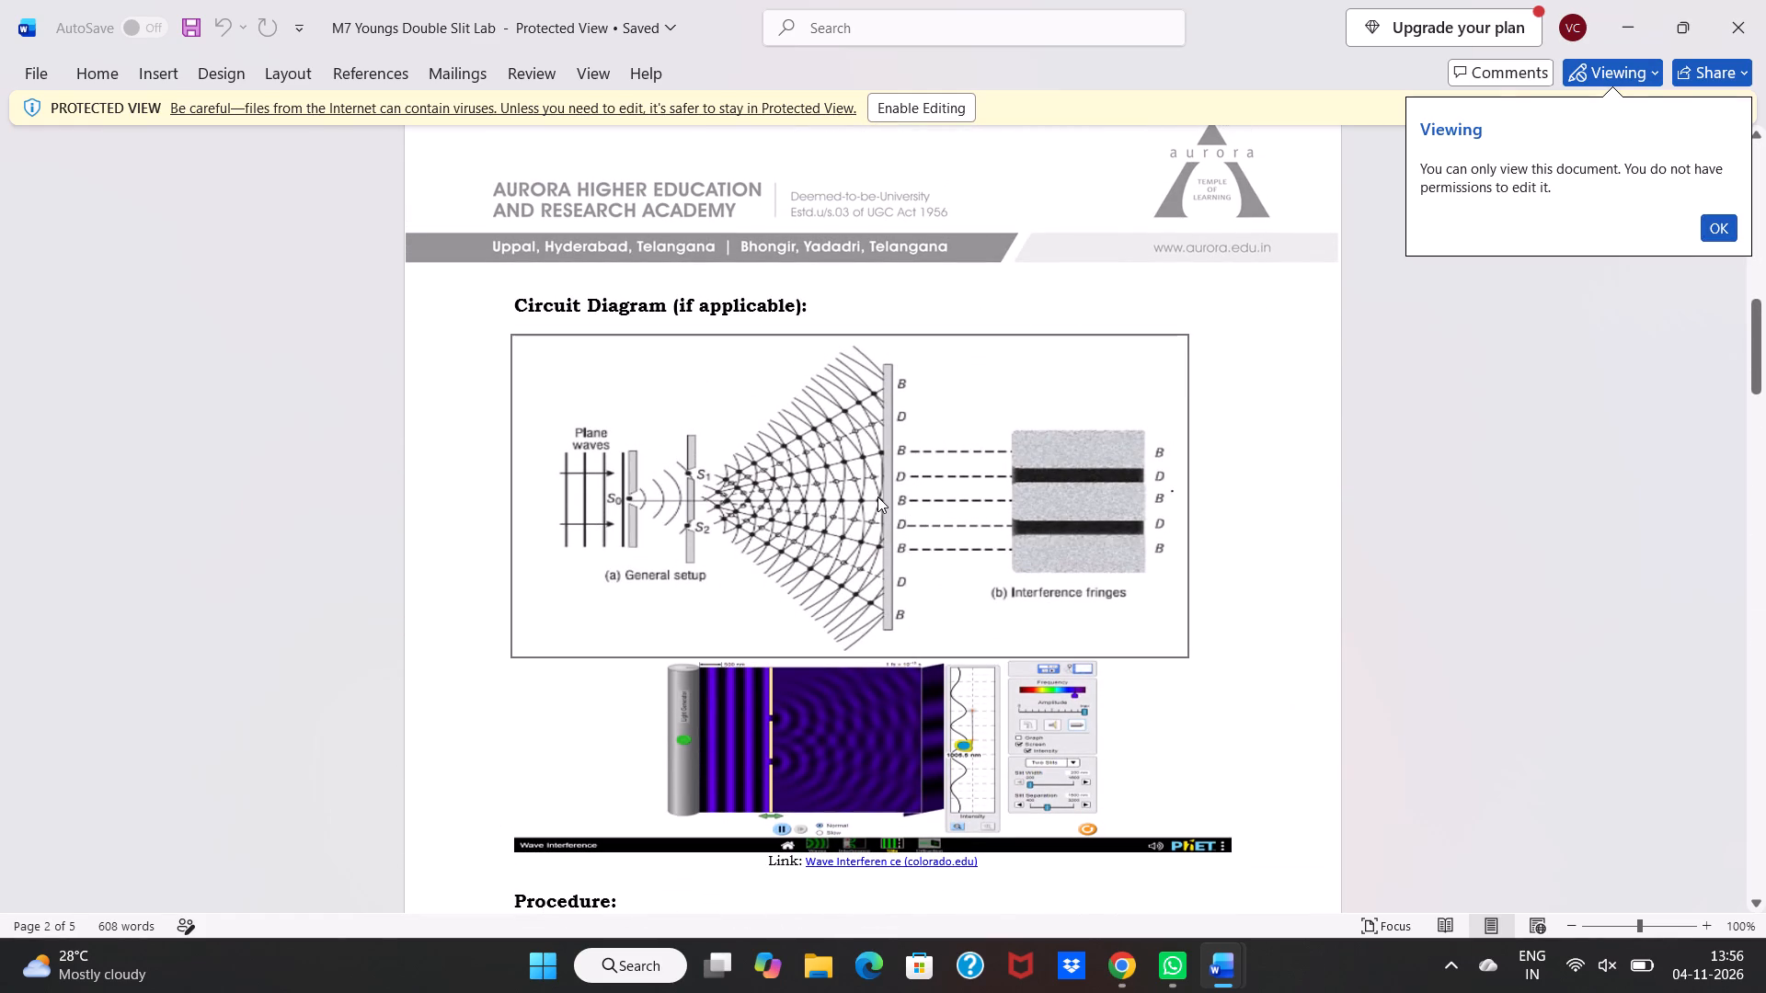
Open the Wave Interference (colorado.edu) simulation link below the circuit diagram and allow the hyperlink.
scroll(937, 610, down, 1)
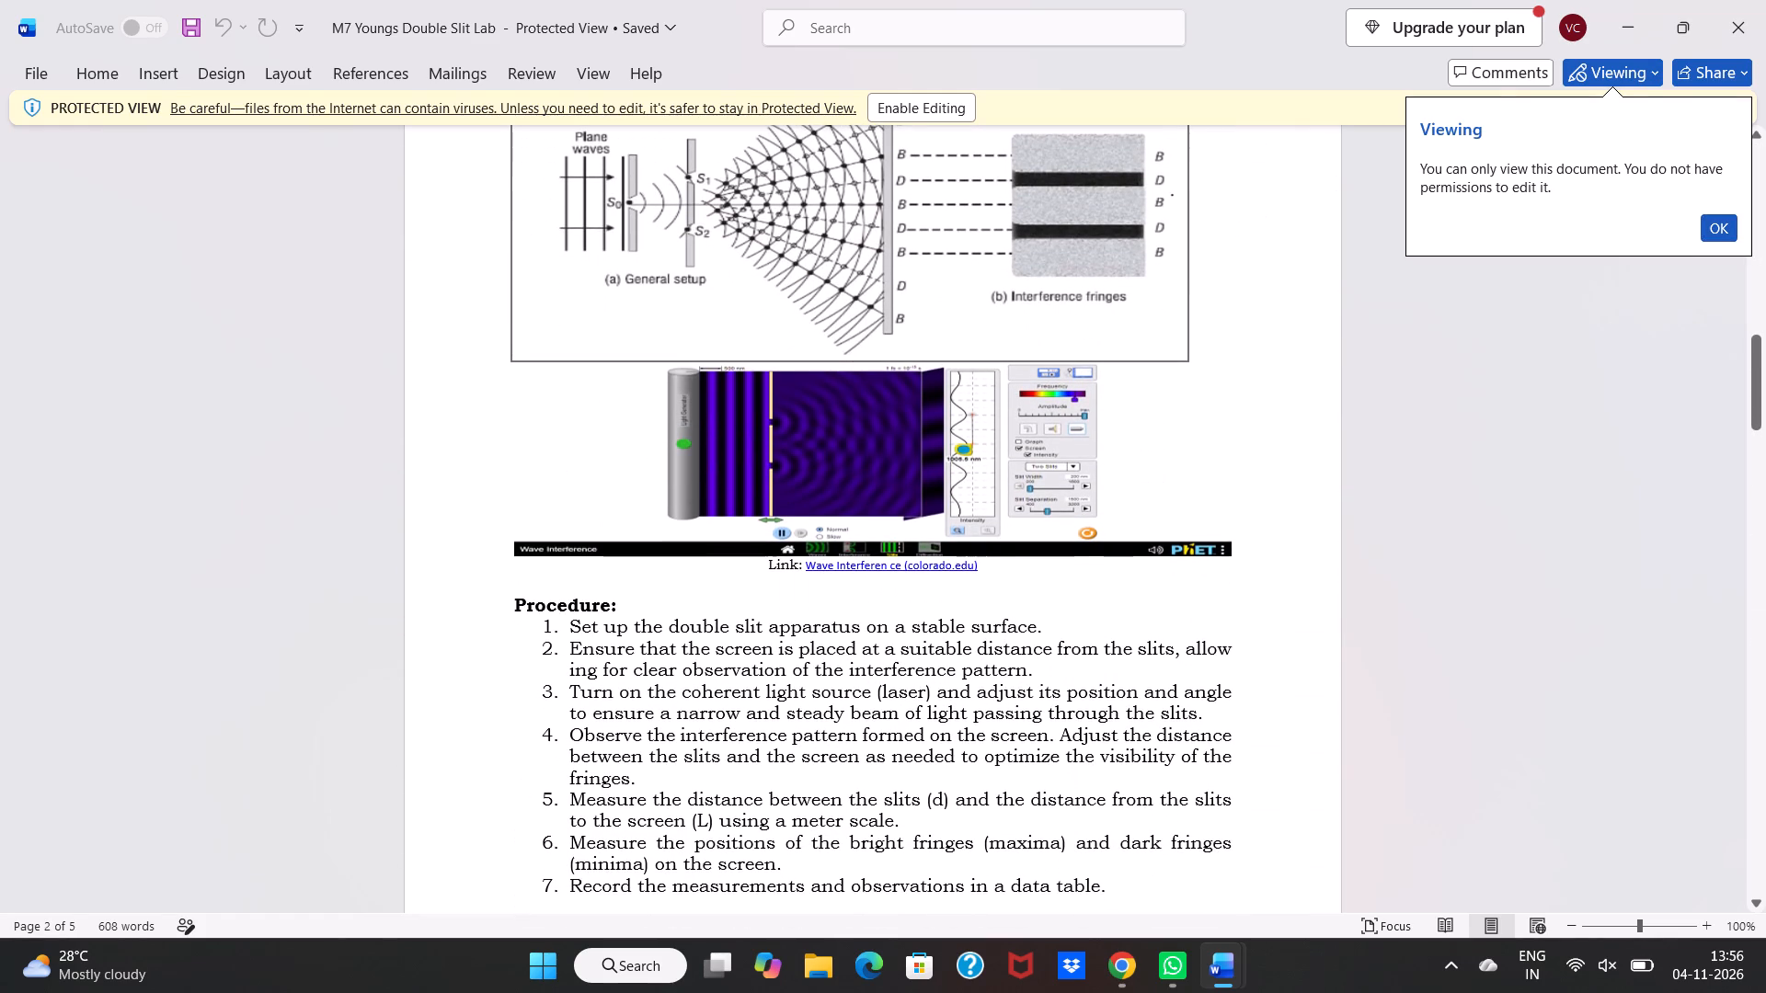
click(866, 575)
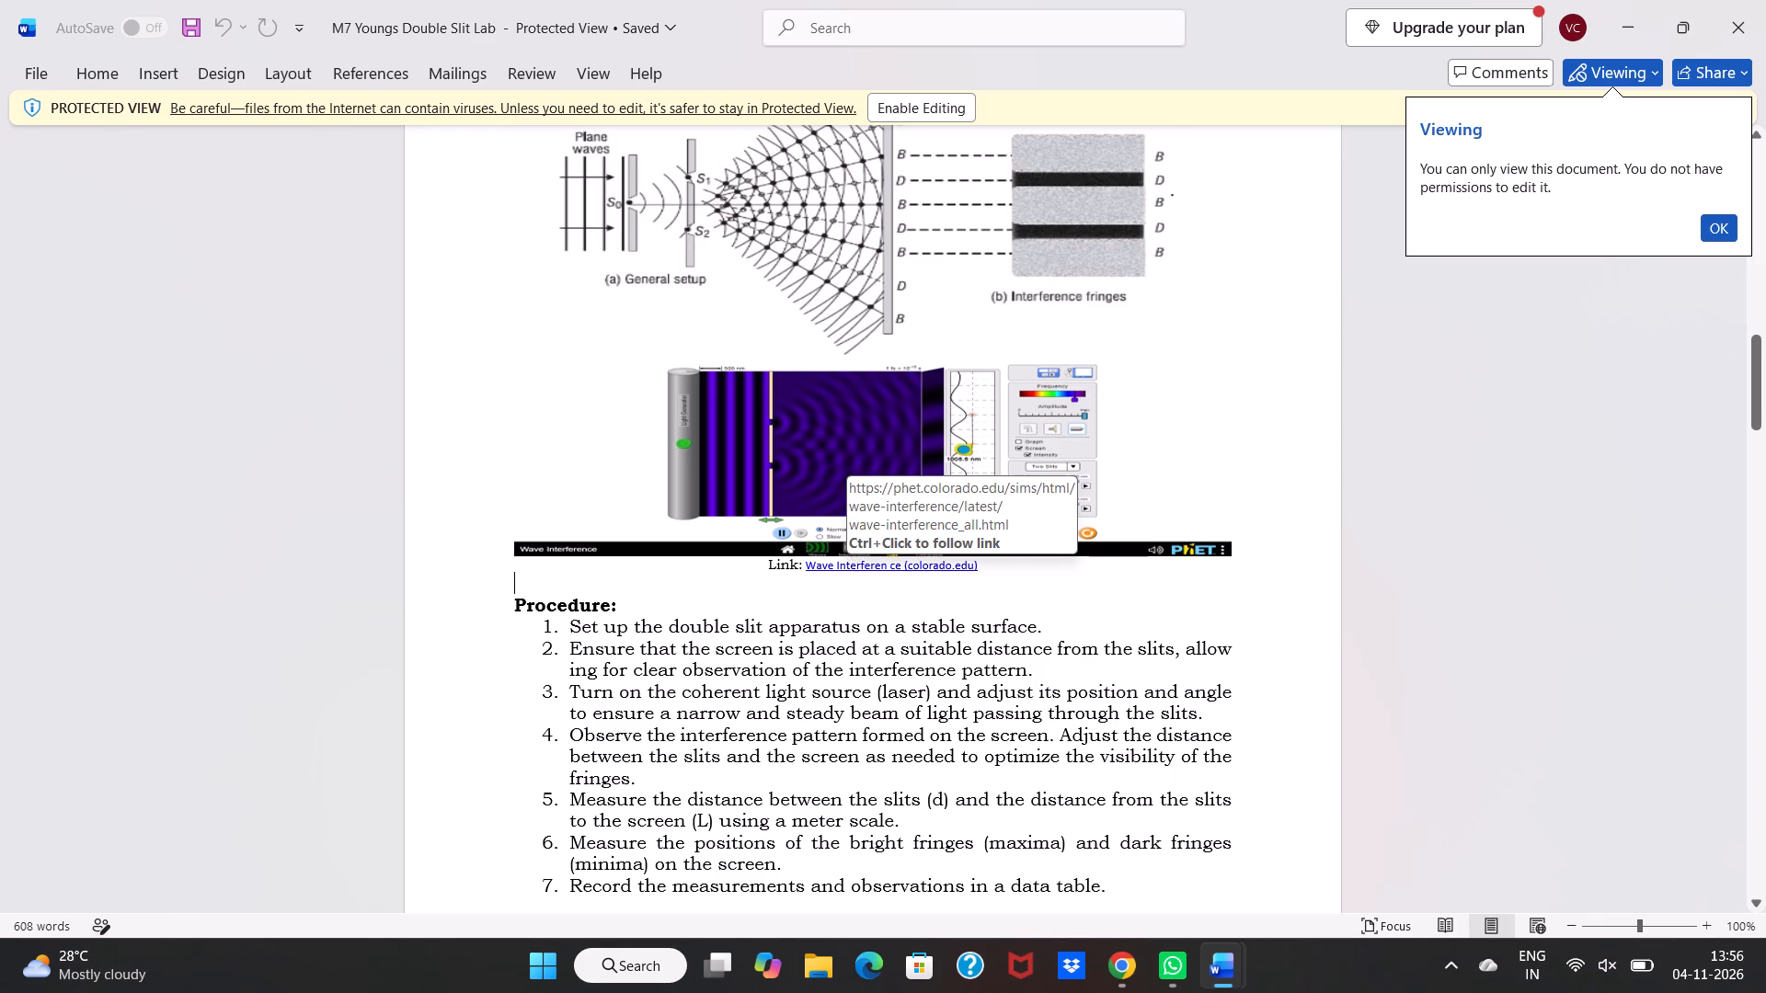
ctrl+click(850, 565)
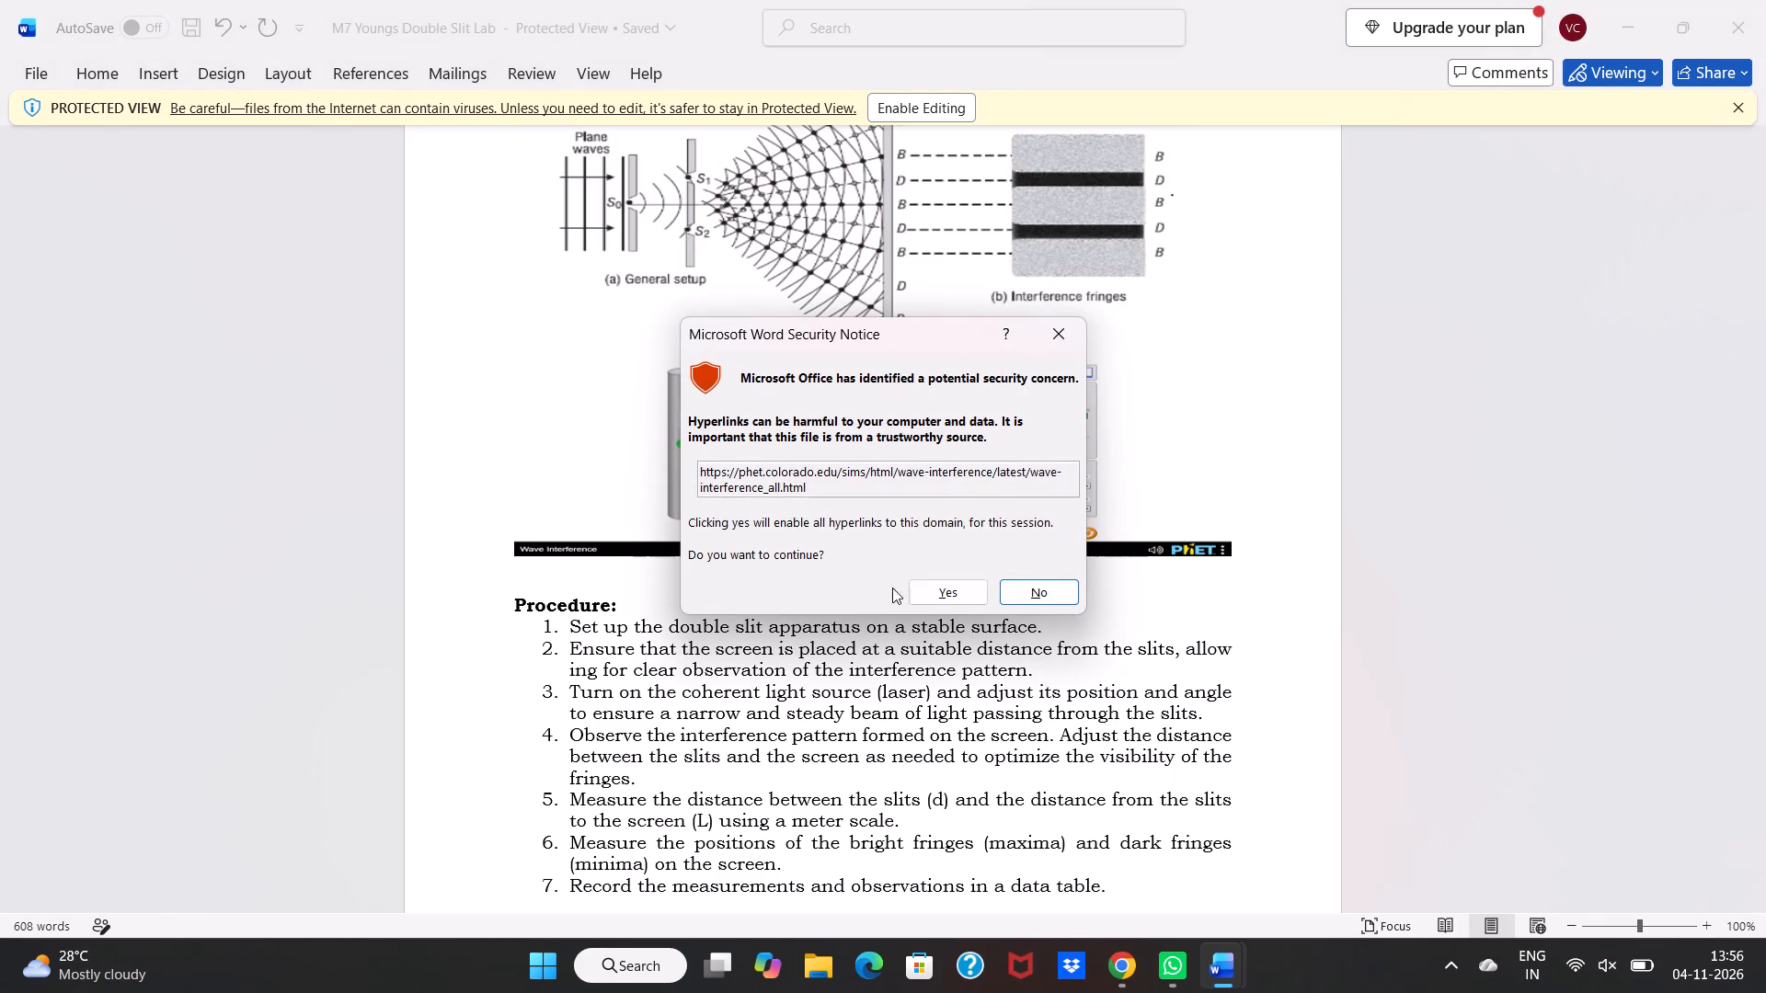
click(957, 592)
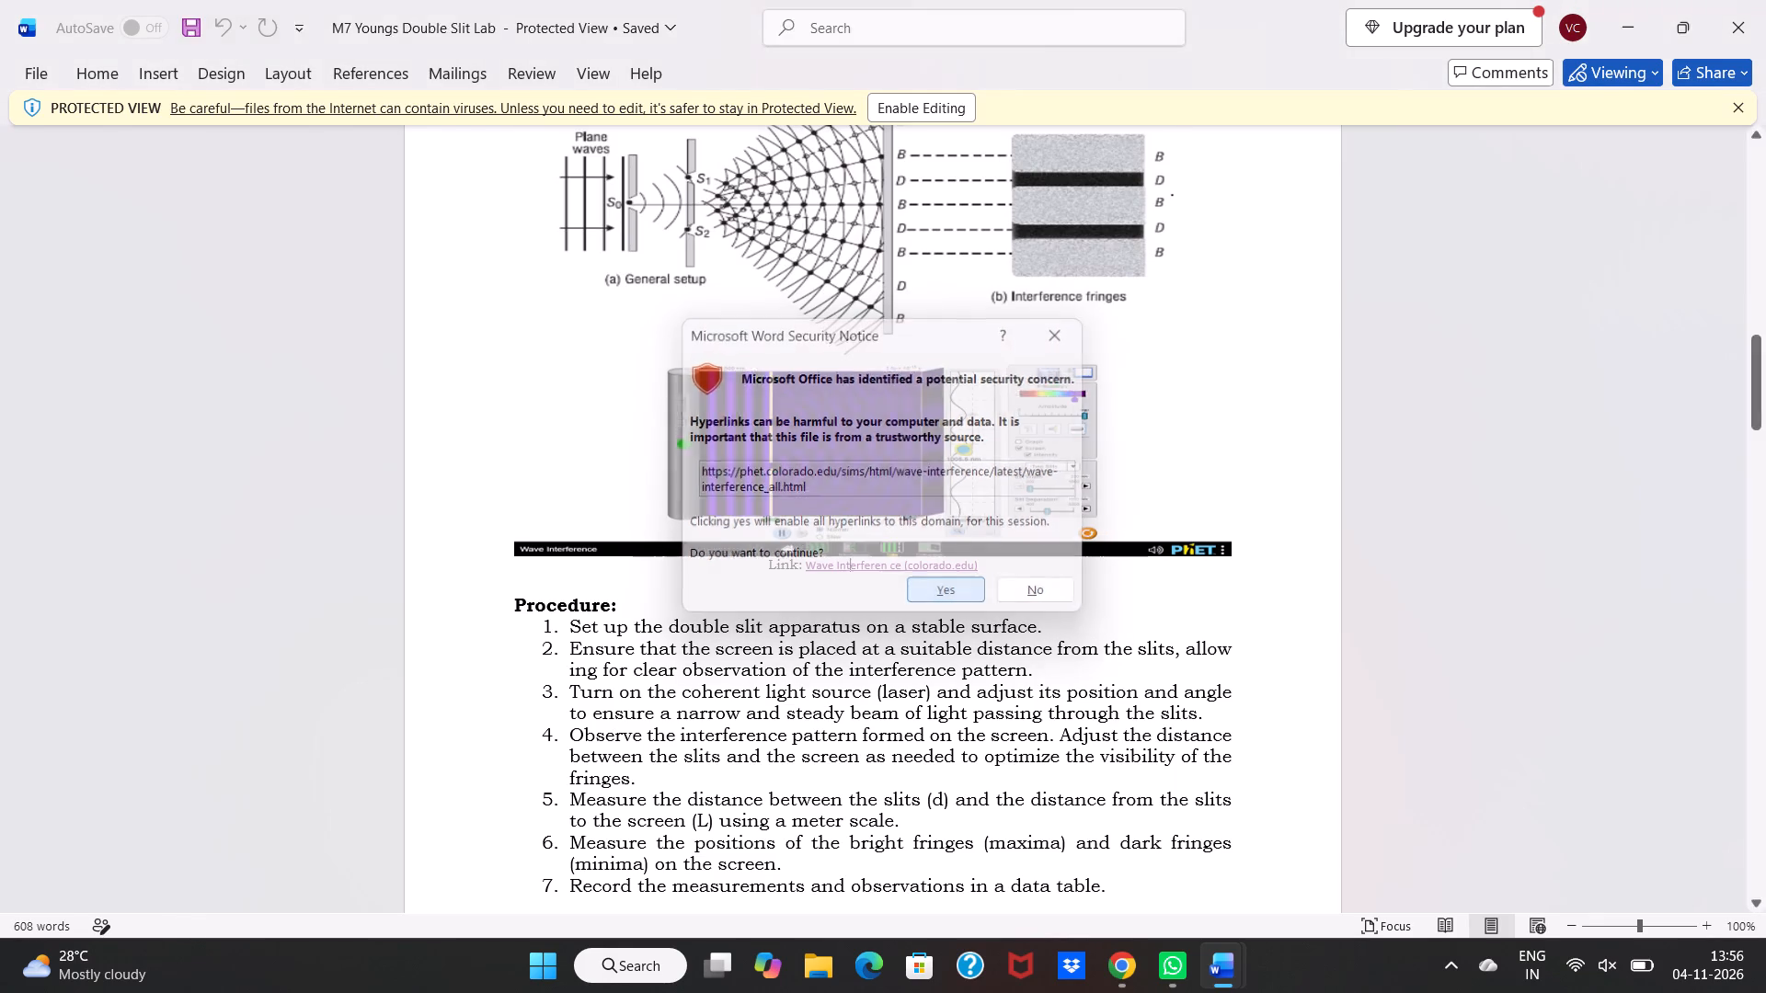
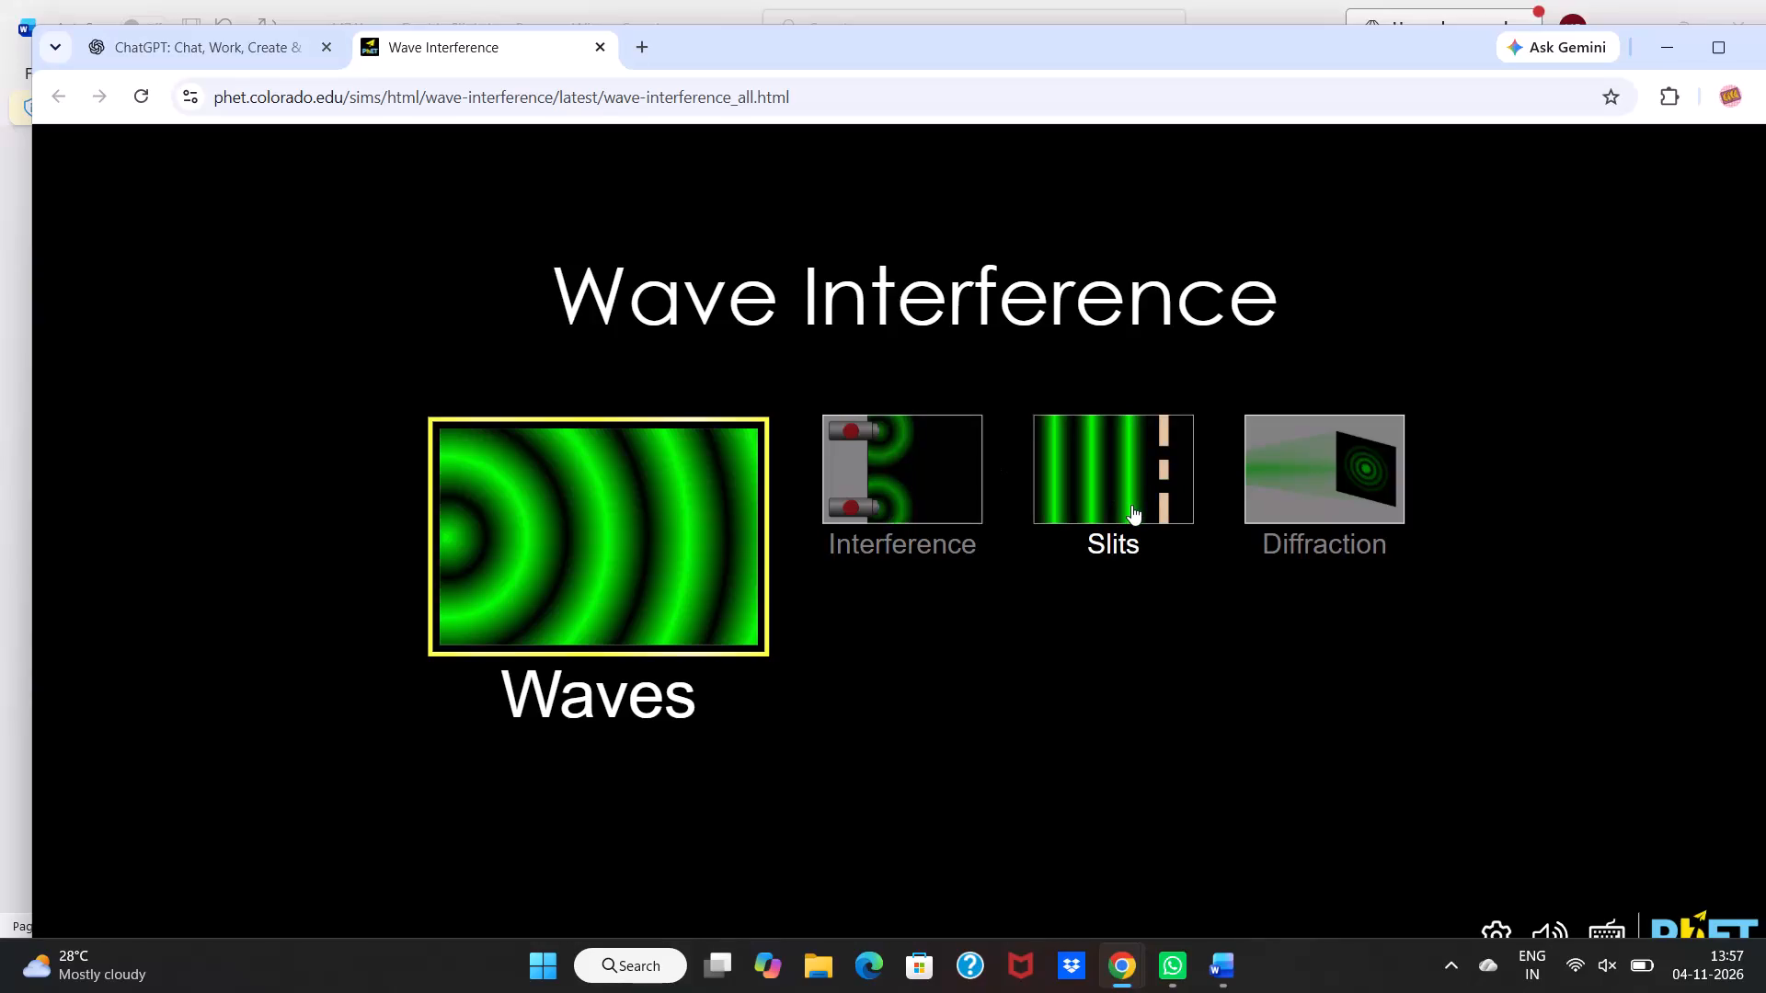
Open the Slits section of the Wave Interference simulation.
click(1131, 505)
double_click(1051, 527)
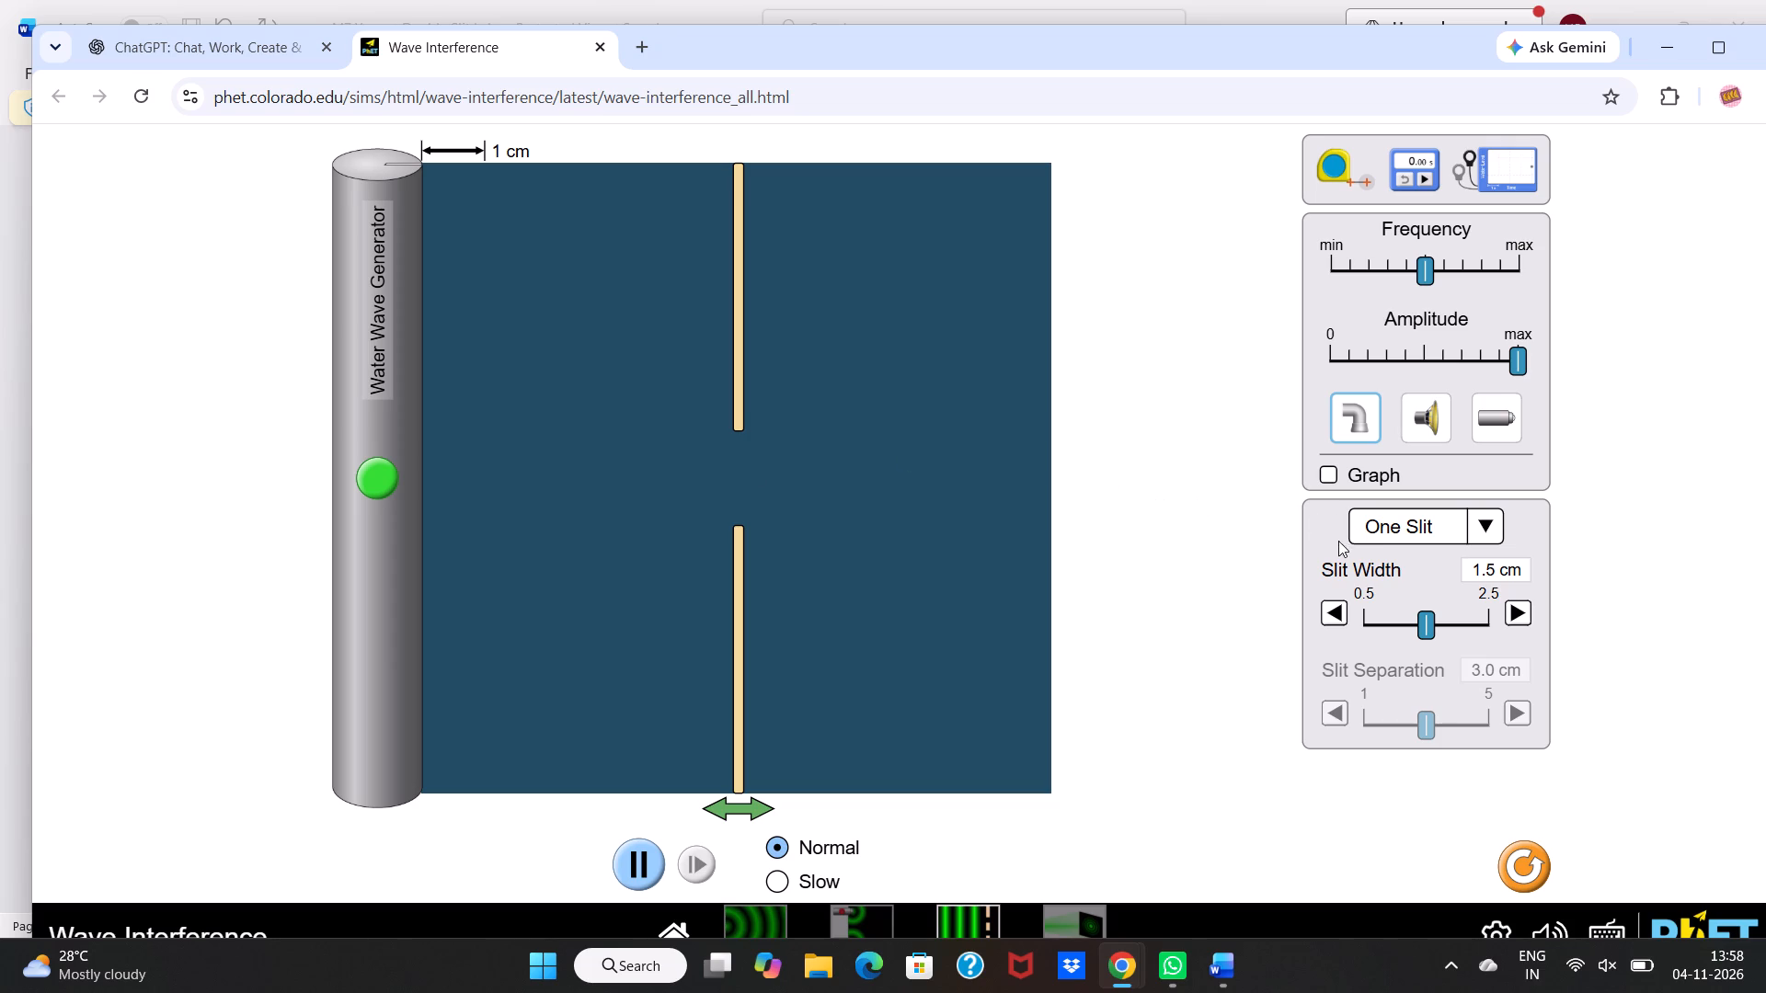
Set the barrier for the water wave generator to Two Slits.
click(1396, 526)
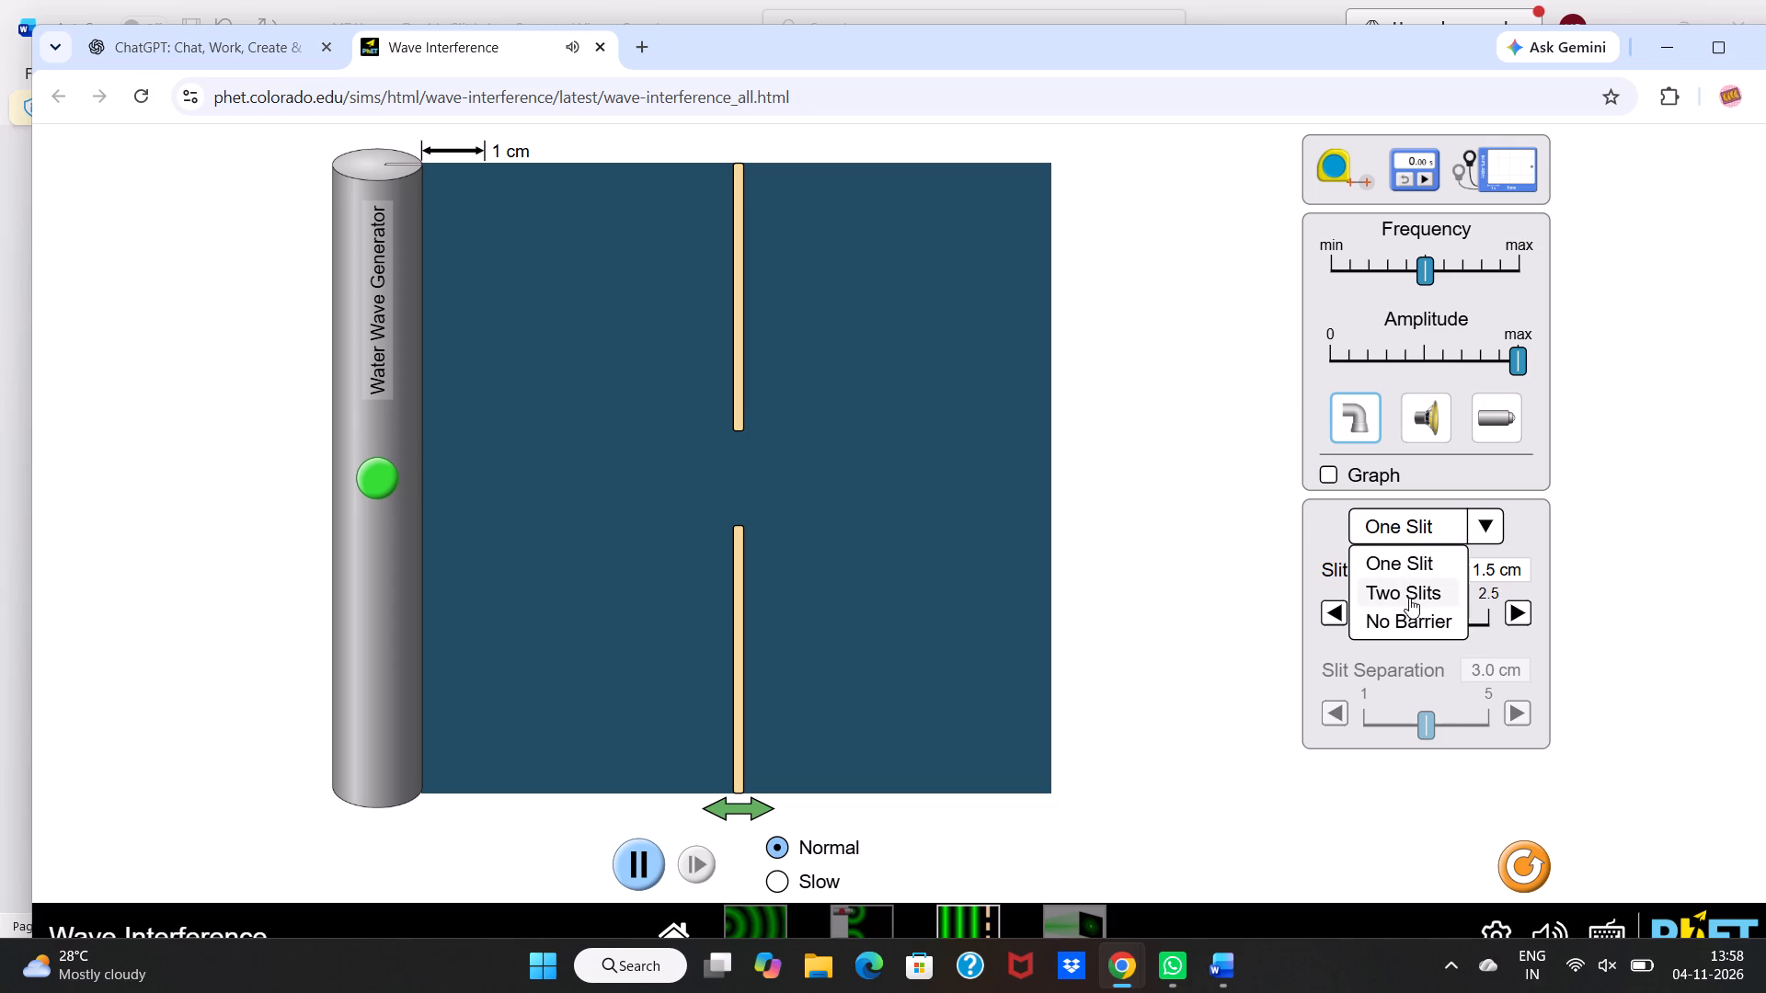
click(1409, 596)
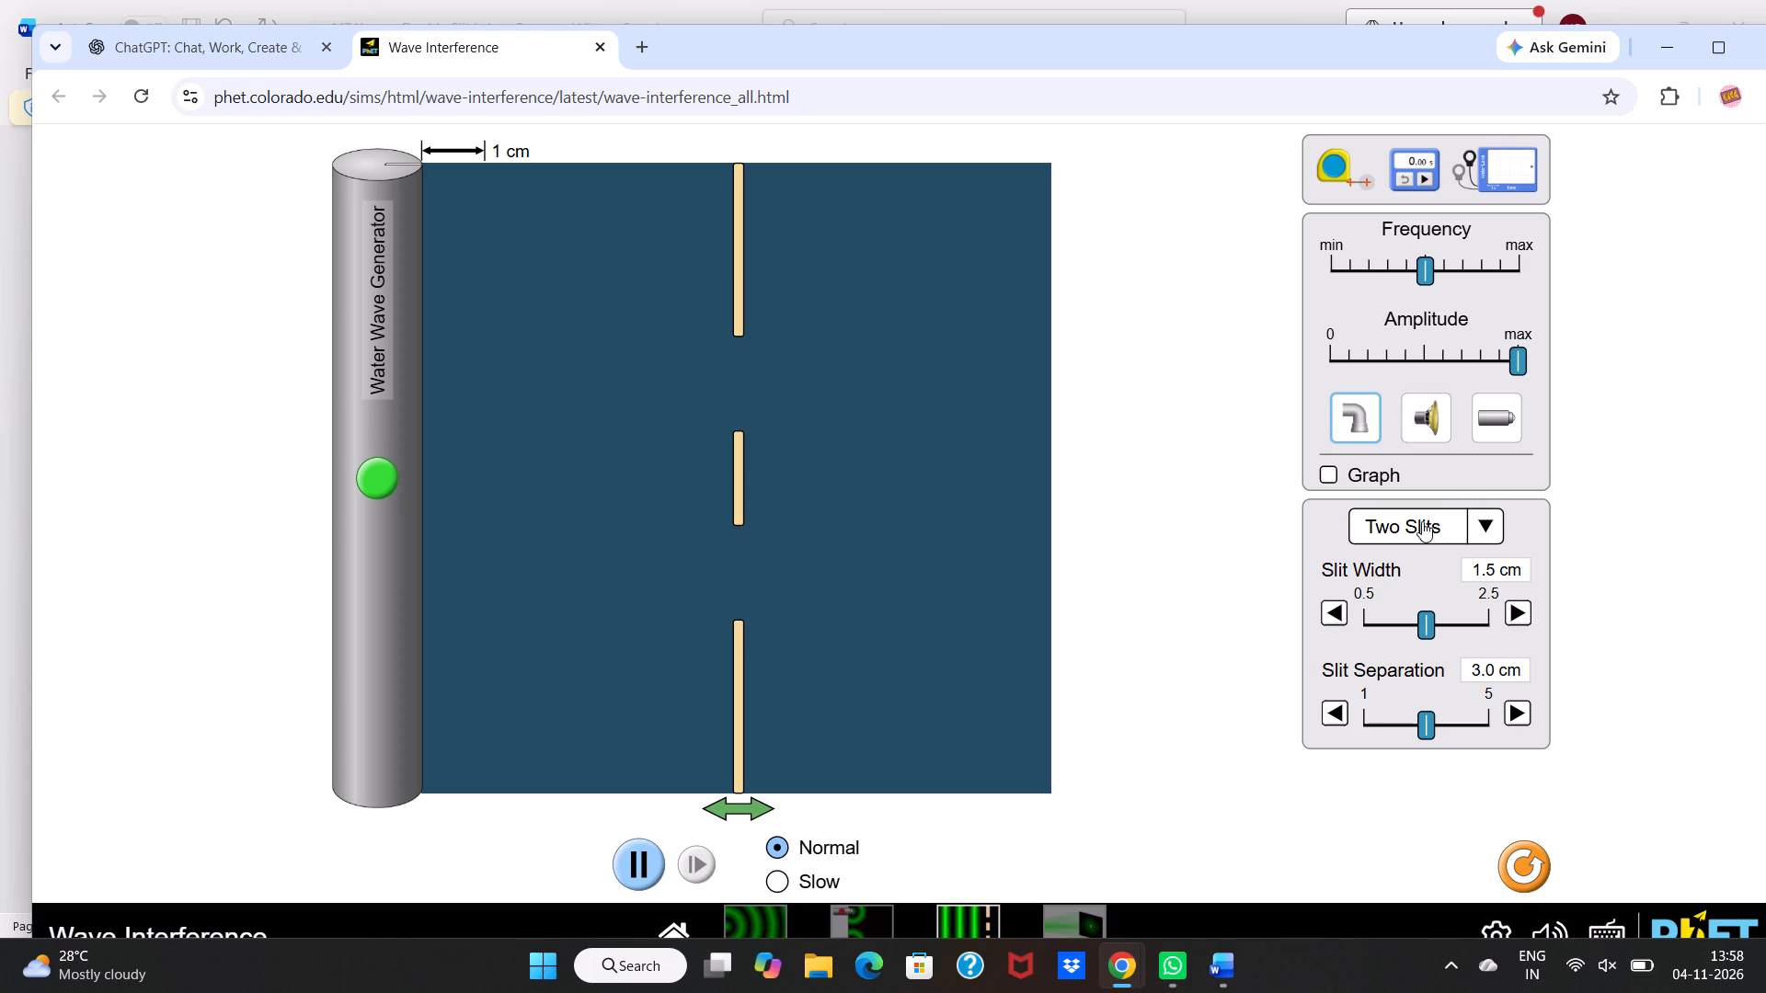
Switch the wave source from water to the light generator.
click(1495, 428)
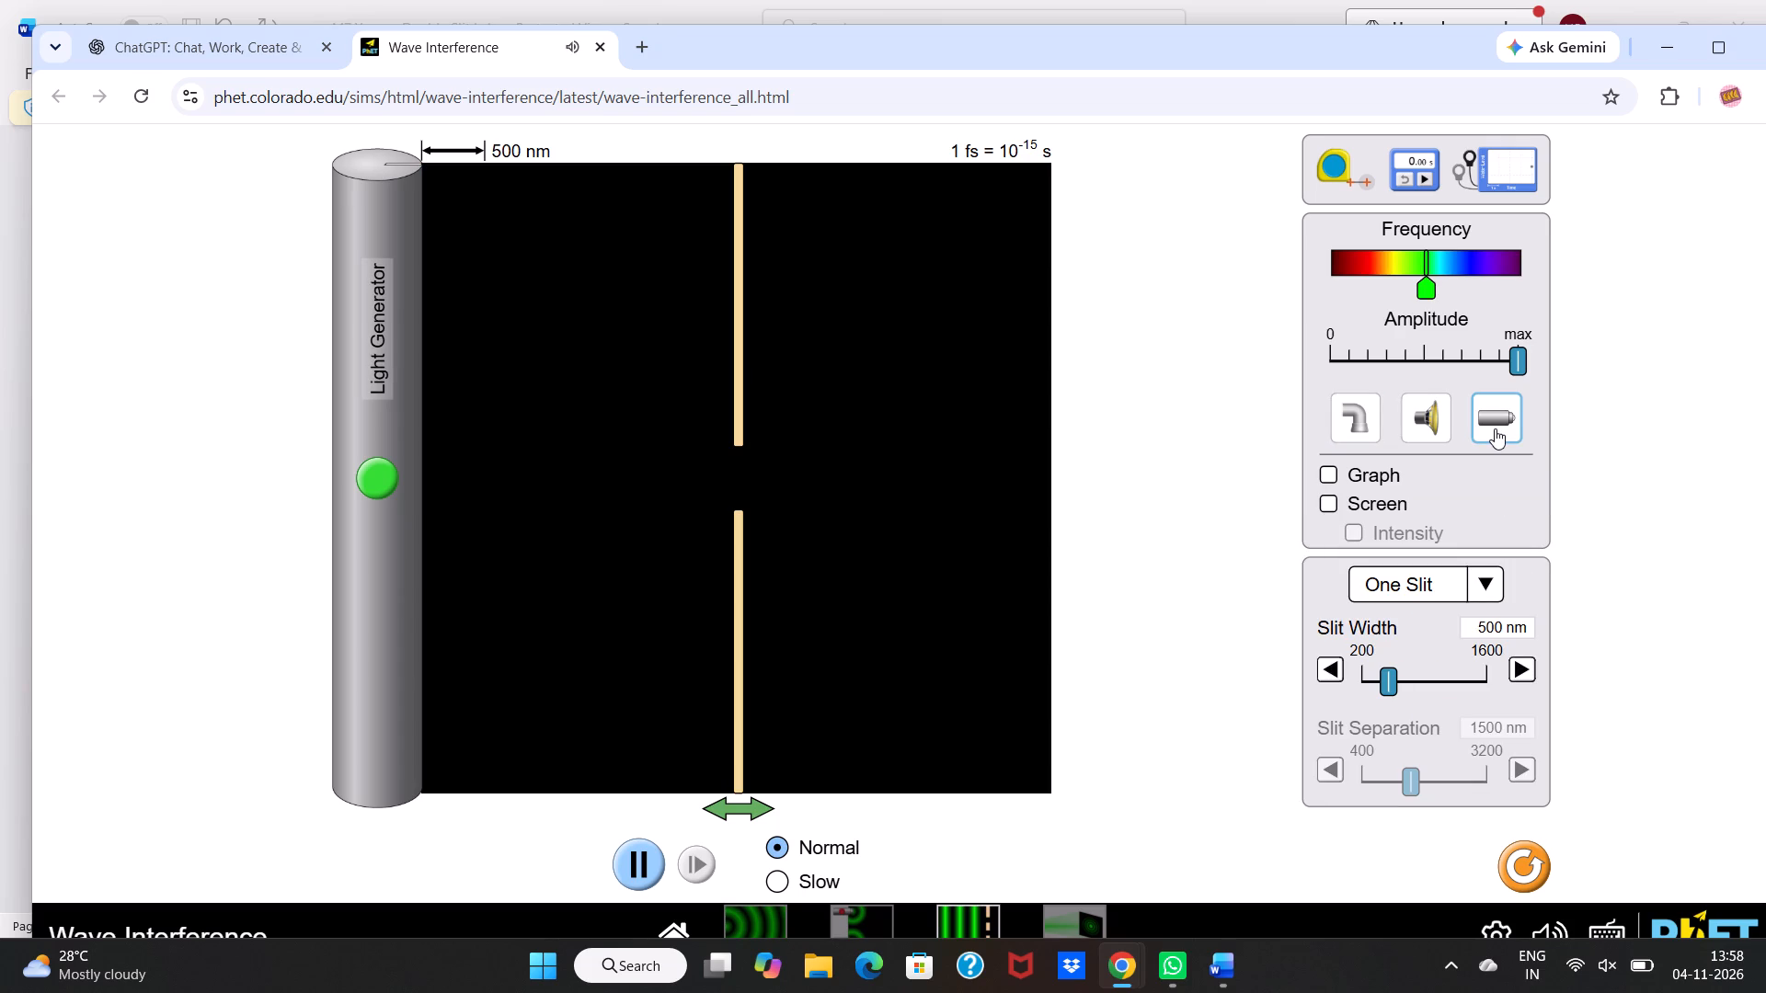
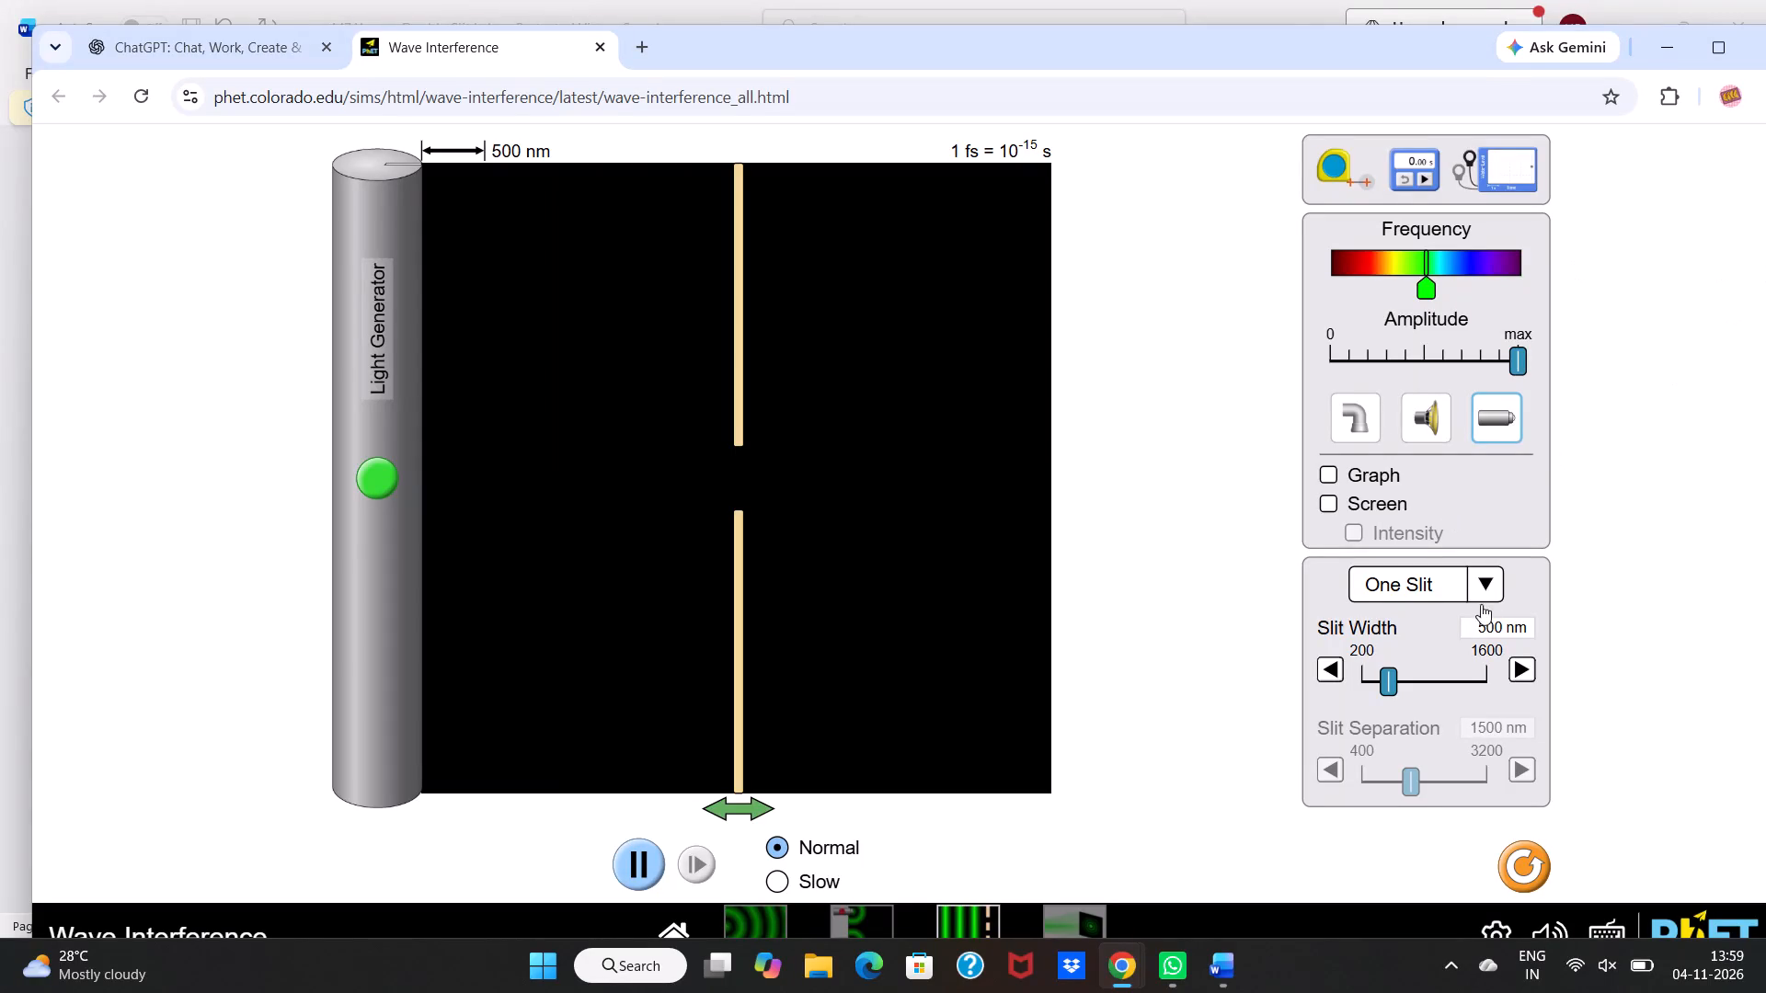
Set the barrier for the light generator to Two Slits.
click(1487, 577)
click(1432, 649)
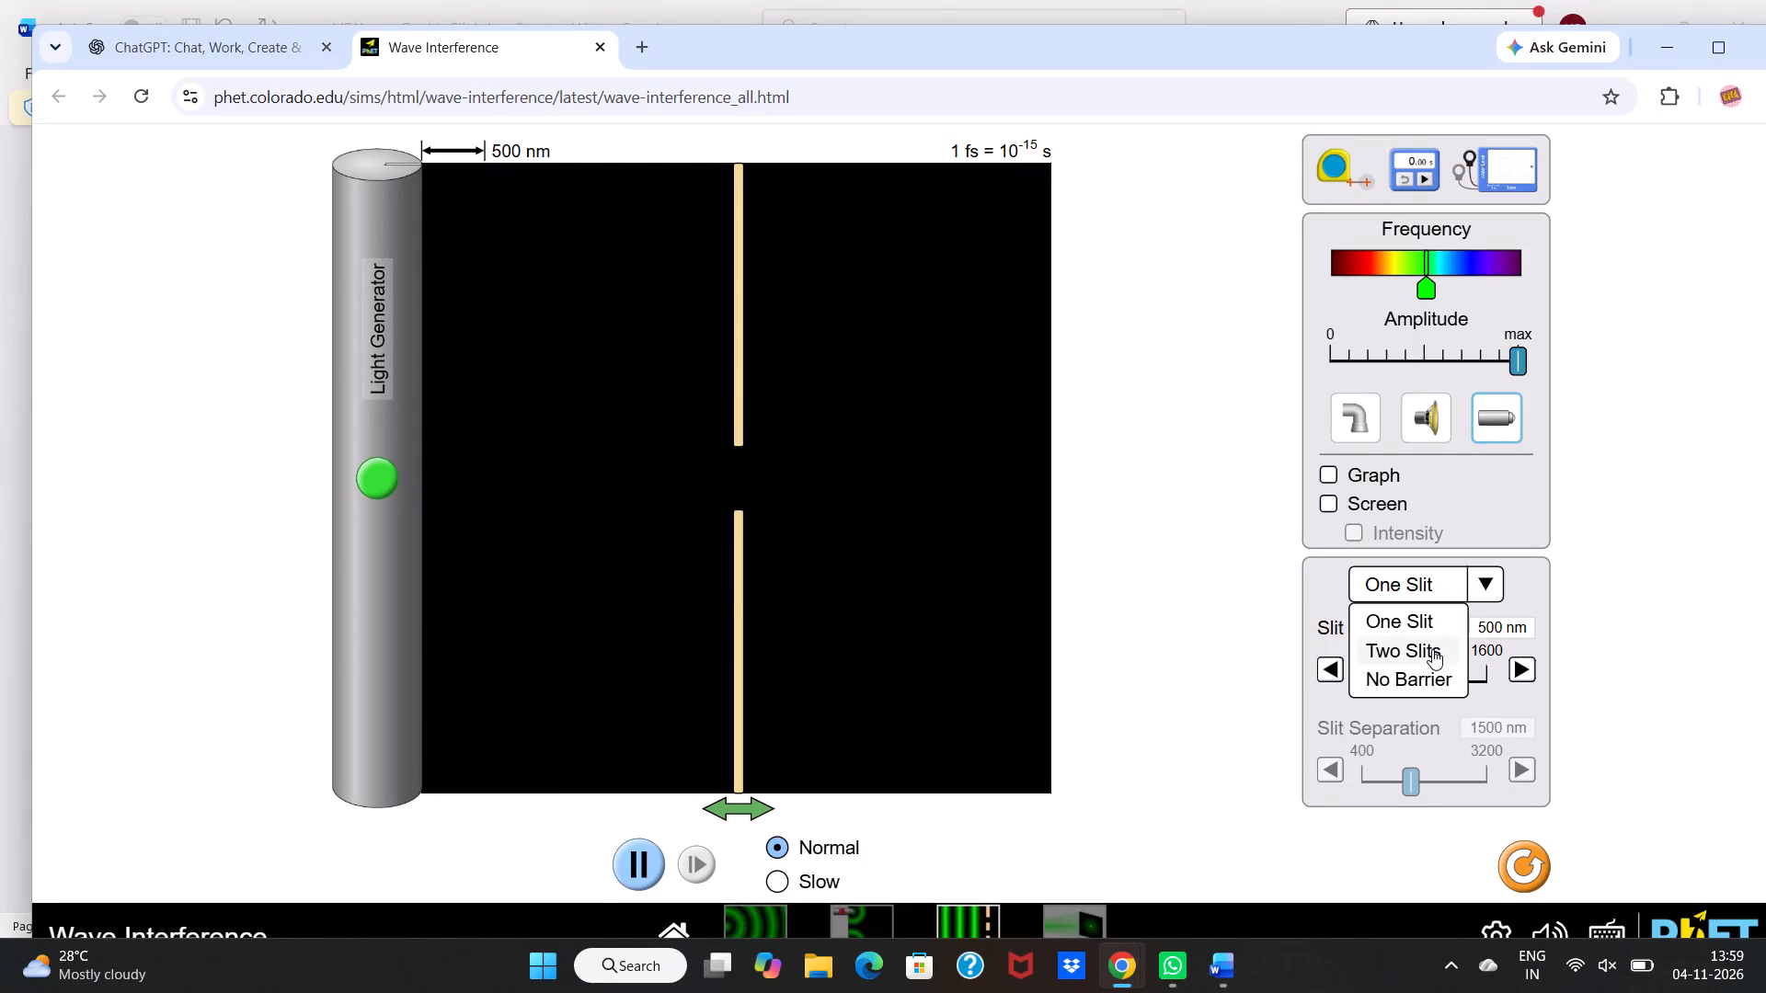
Display the projection screen behind the double-slit barrier.
click(1326, 499)
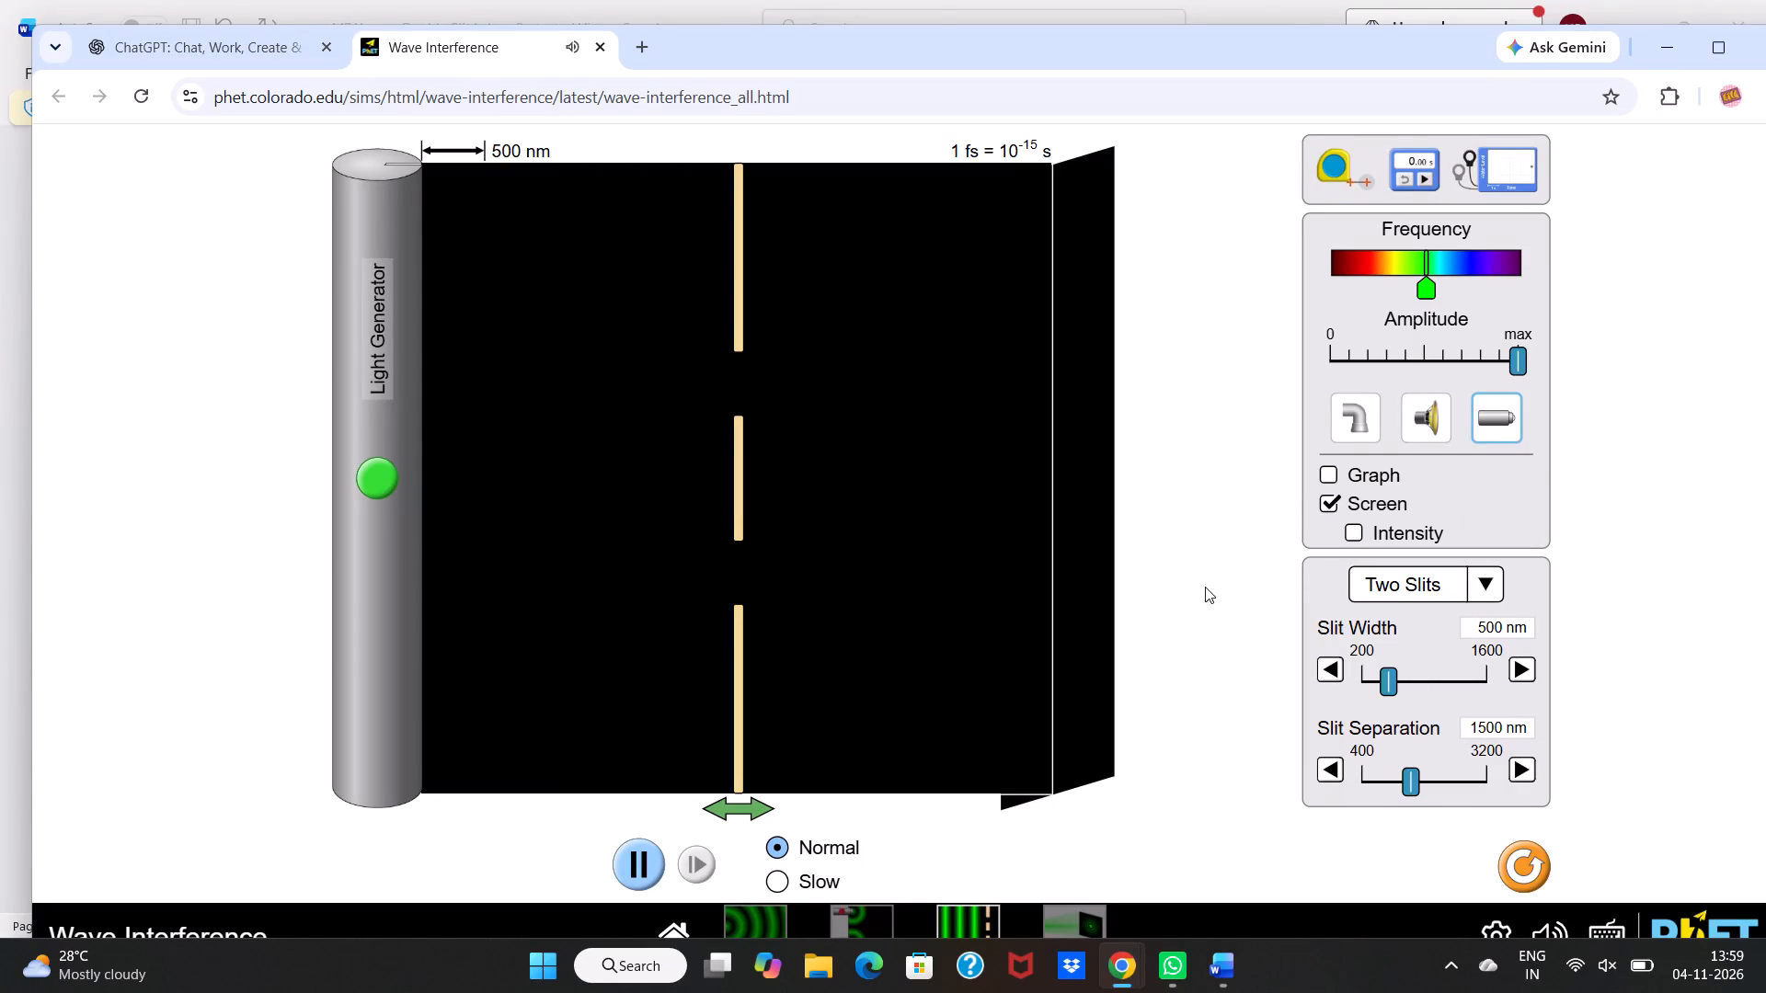
Turn on the light generator to send green light through the two slits, then switch it off and on again to restart the wave.
click(382, 467)
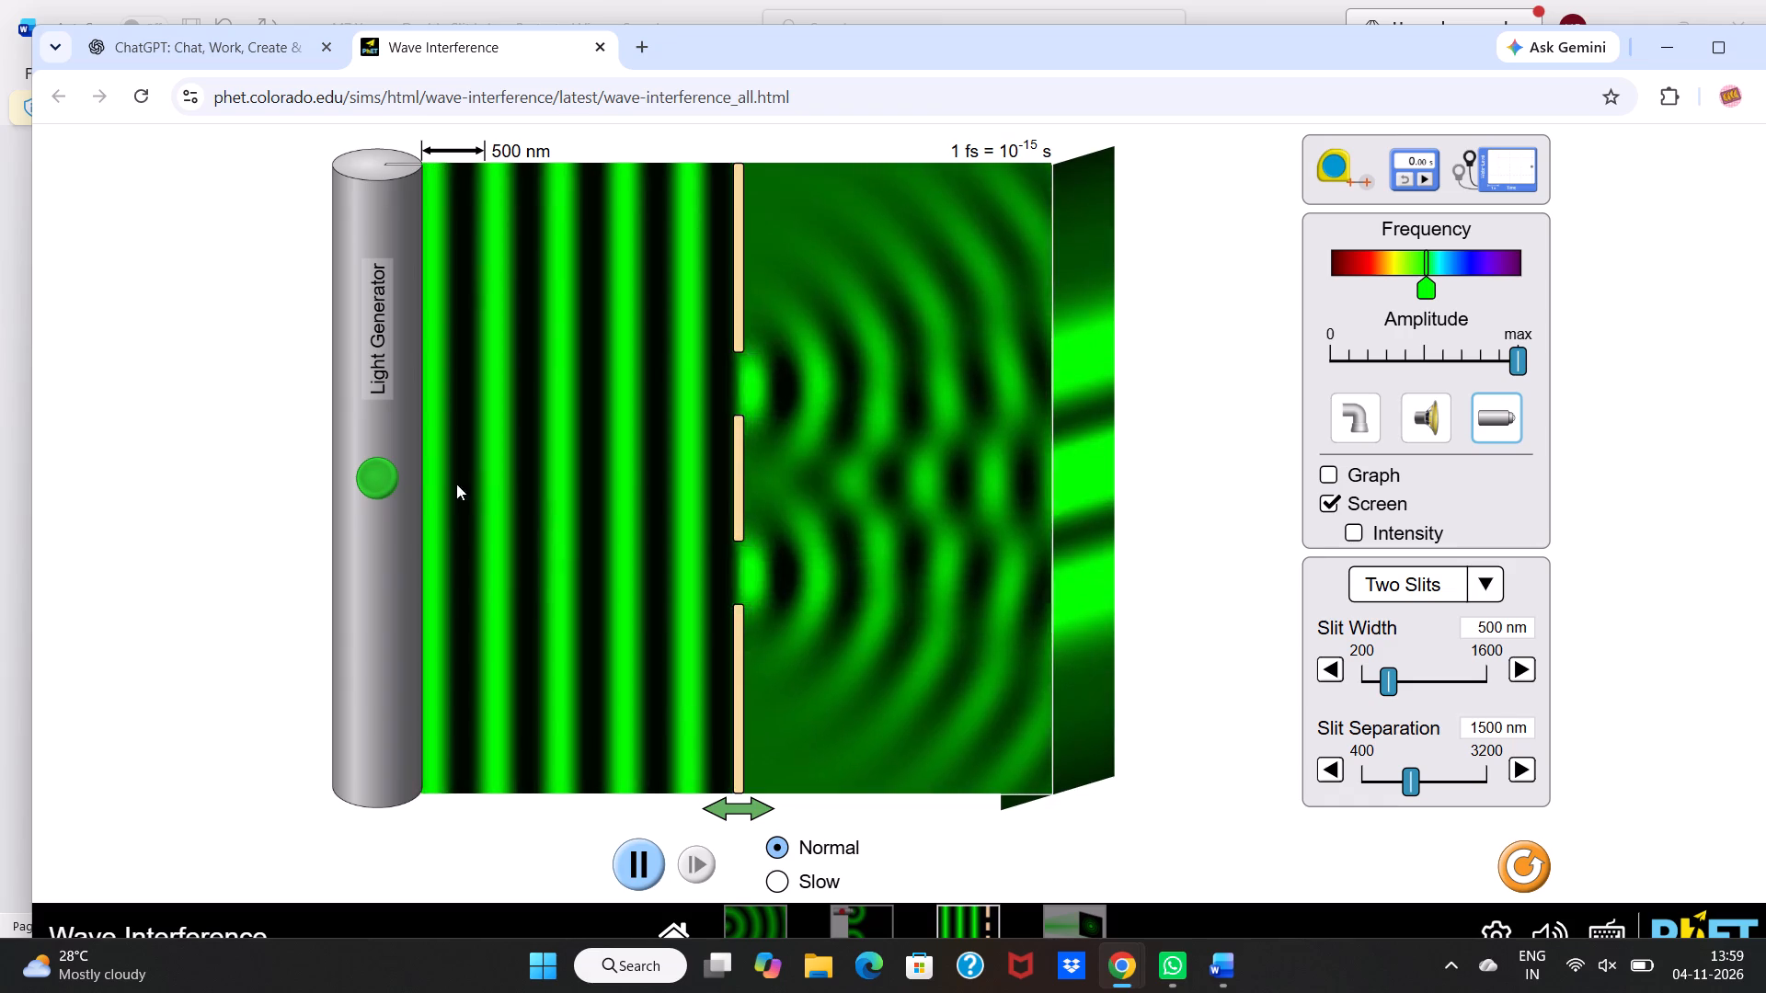
click(373, 465)
click(373, 465)
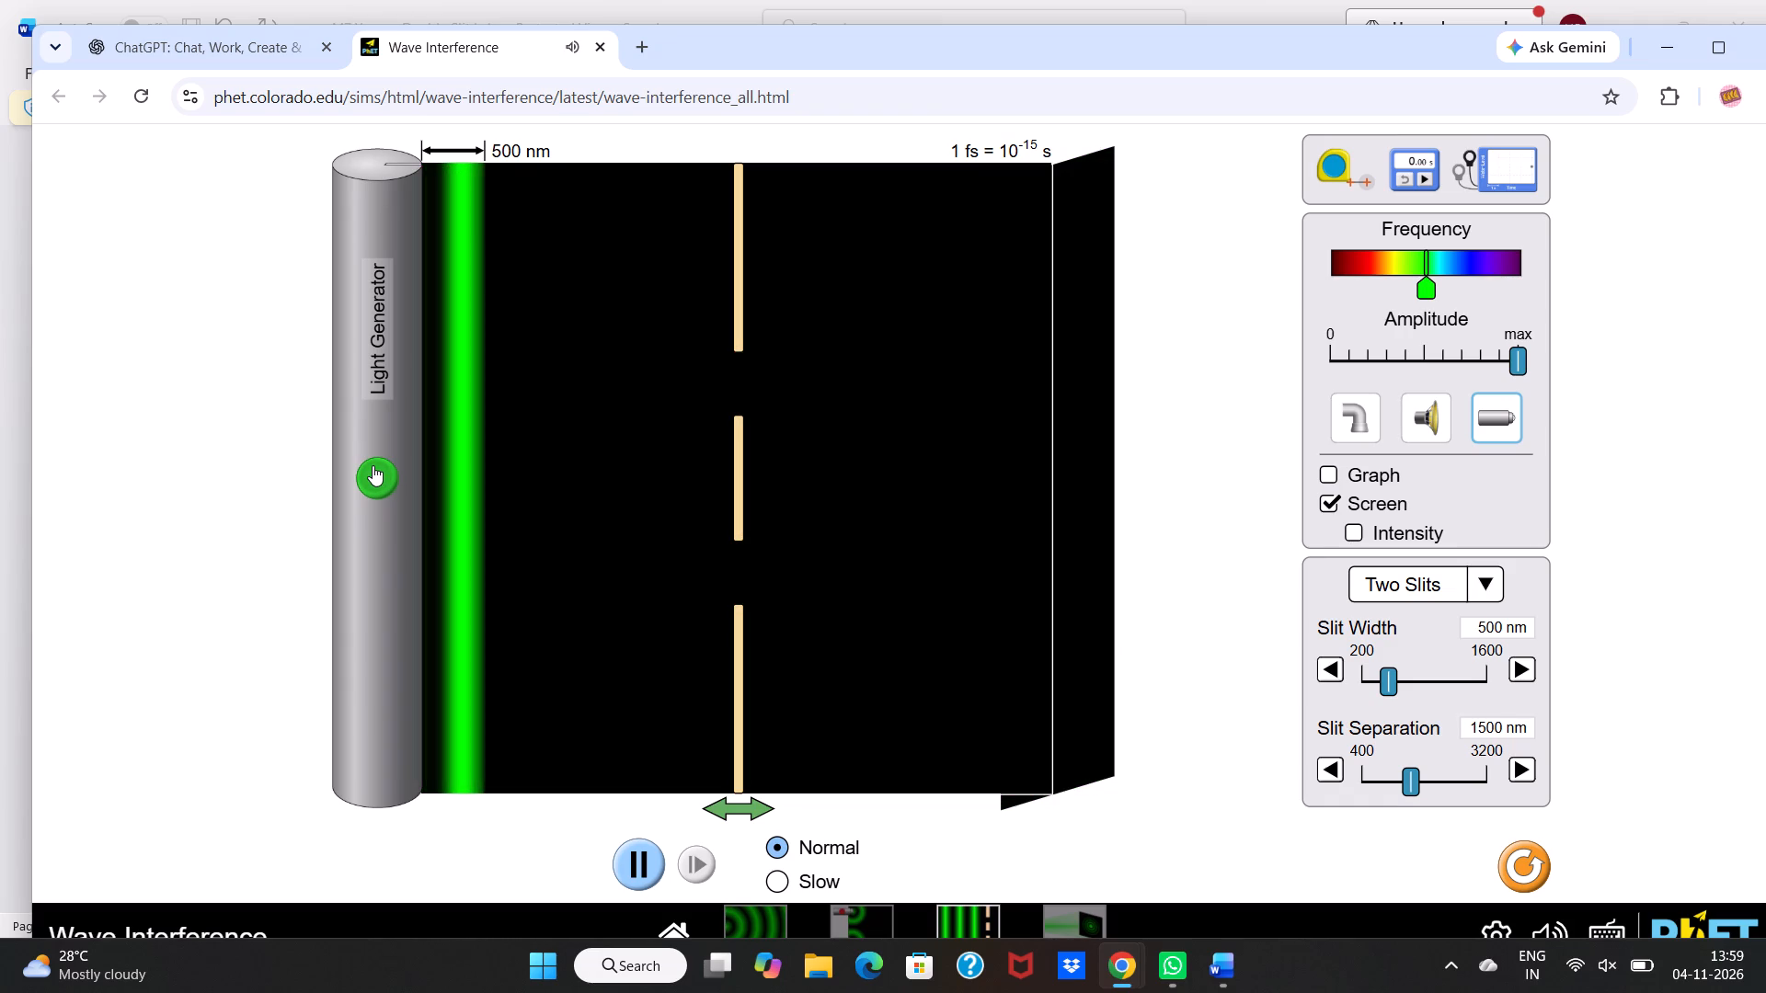
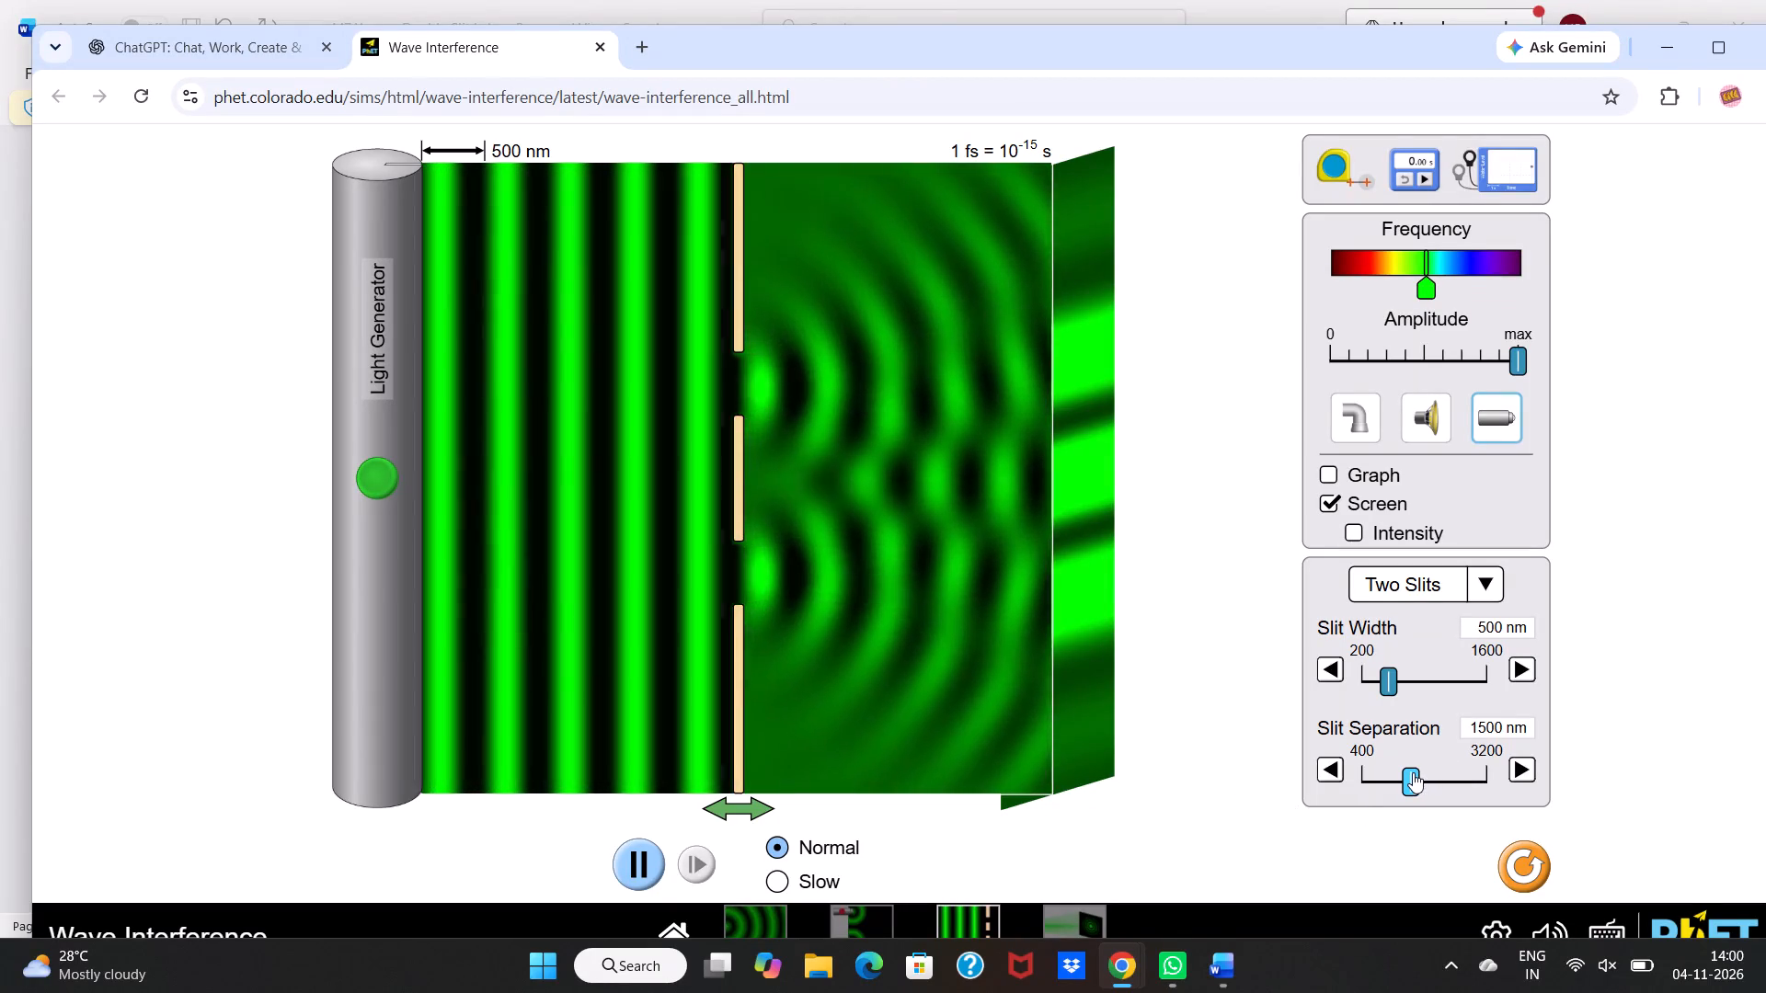
Try slit separations between 400 nm and 3200 nm while watching the fringes, and settle on a slit separation of 2700 nm.
drag(1413, 772, 1464, 777)
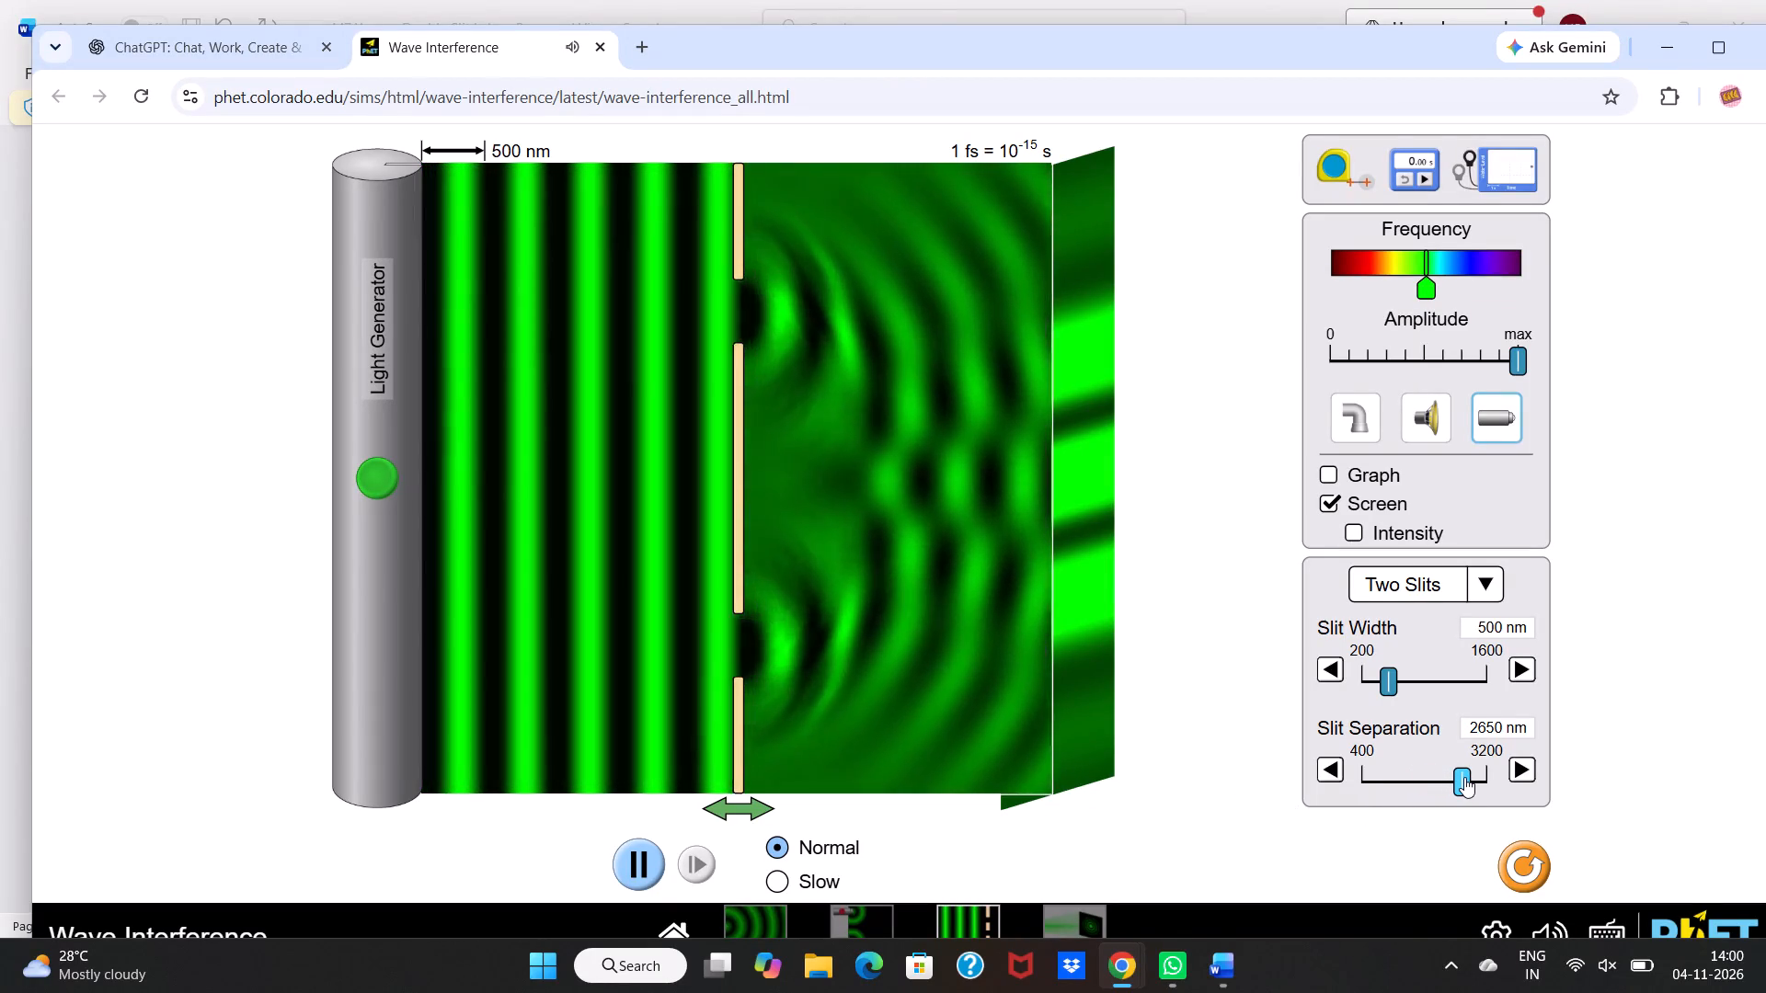
drag(1464, 777, 1467, 778)
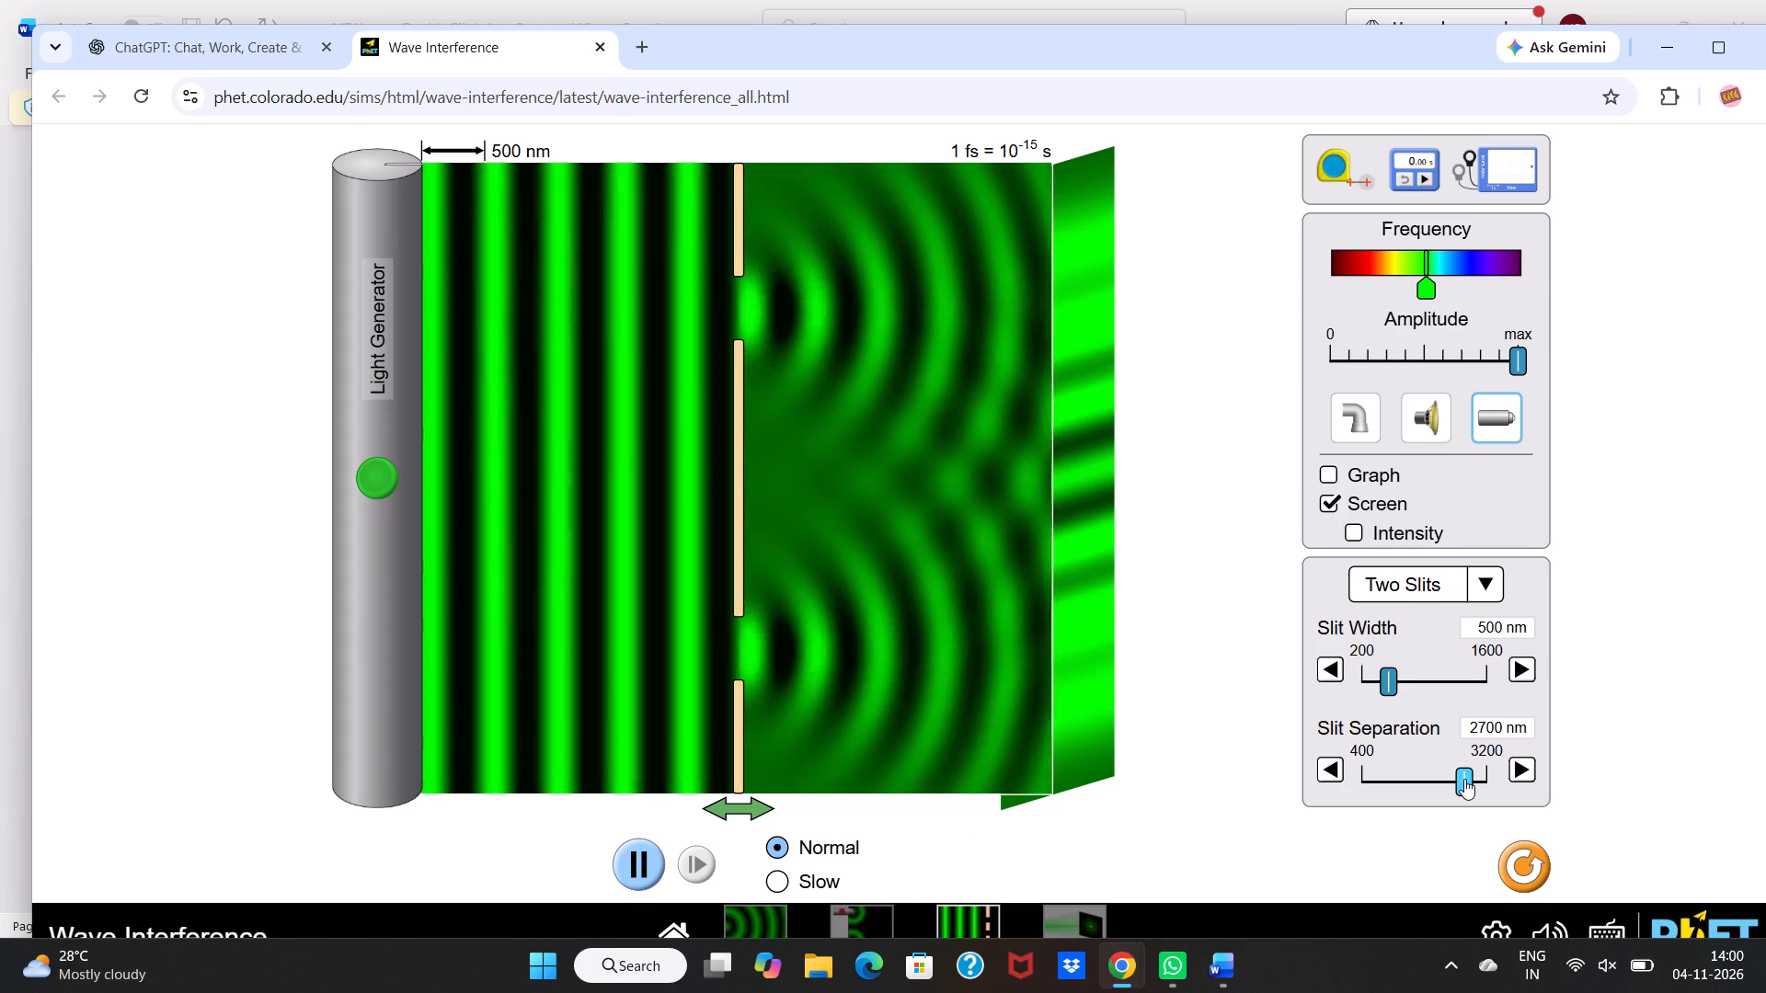
drag(1464, 779, 1460, 779)
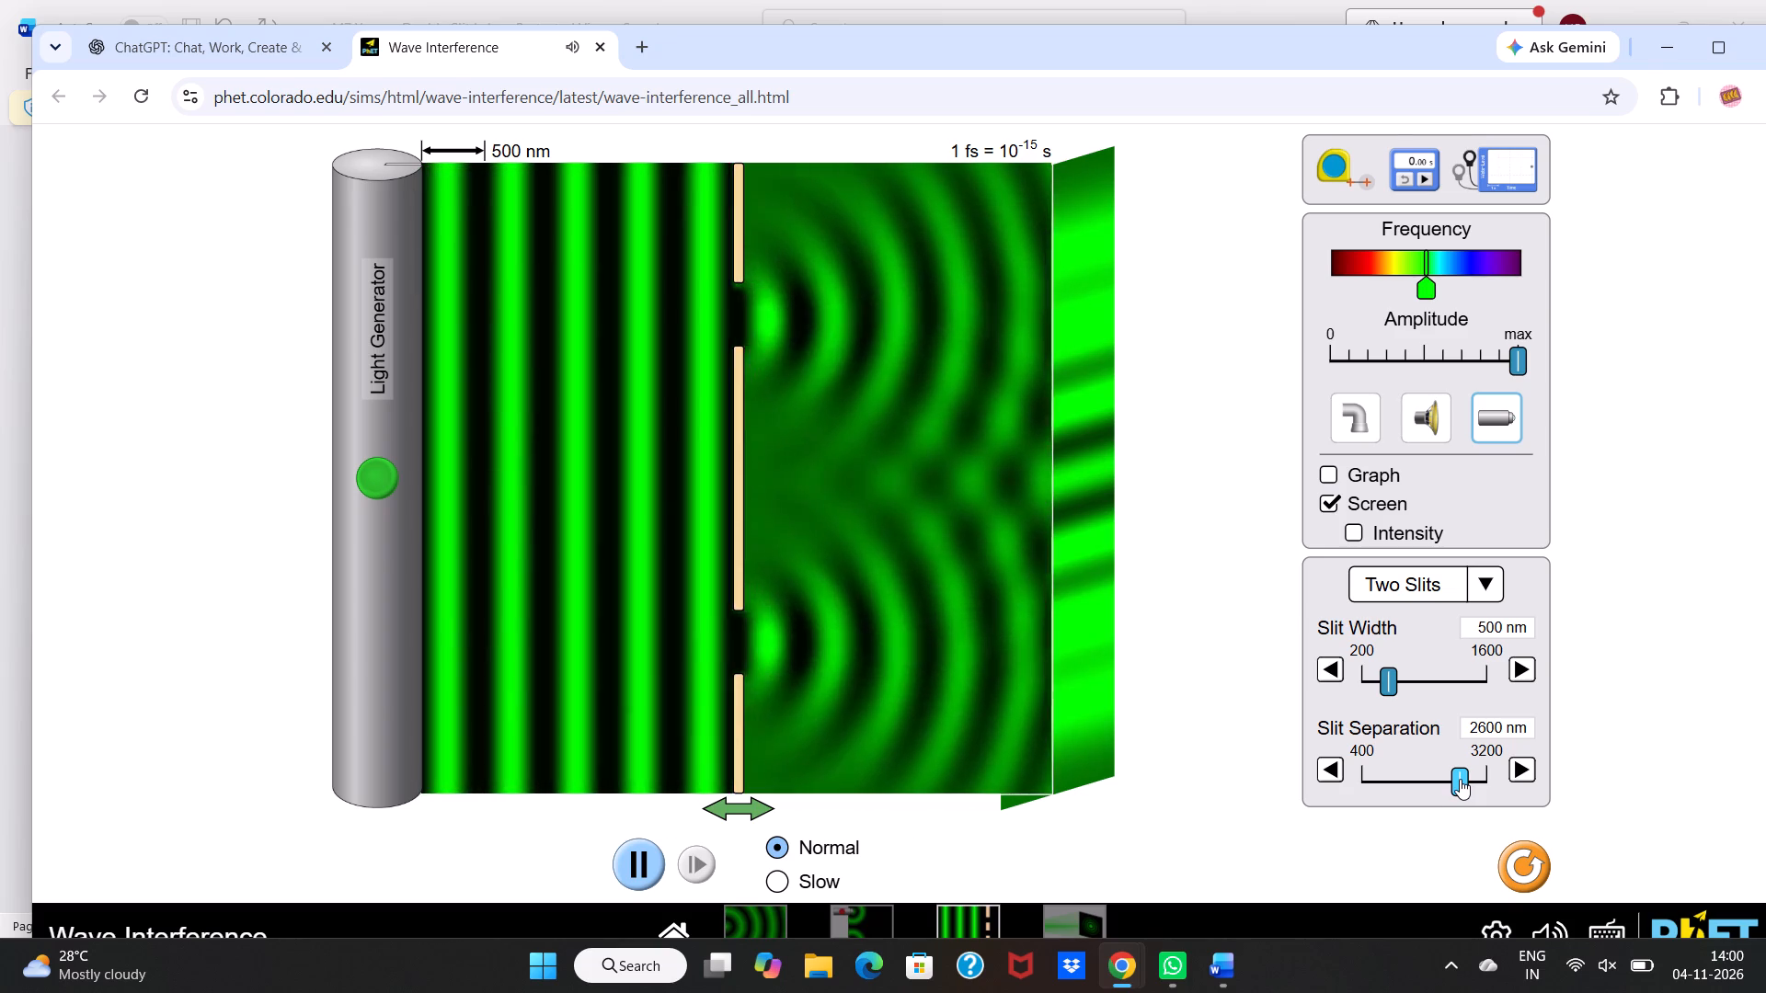
drag(1460, 779, 1361, 779)
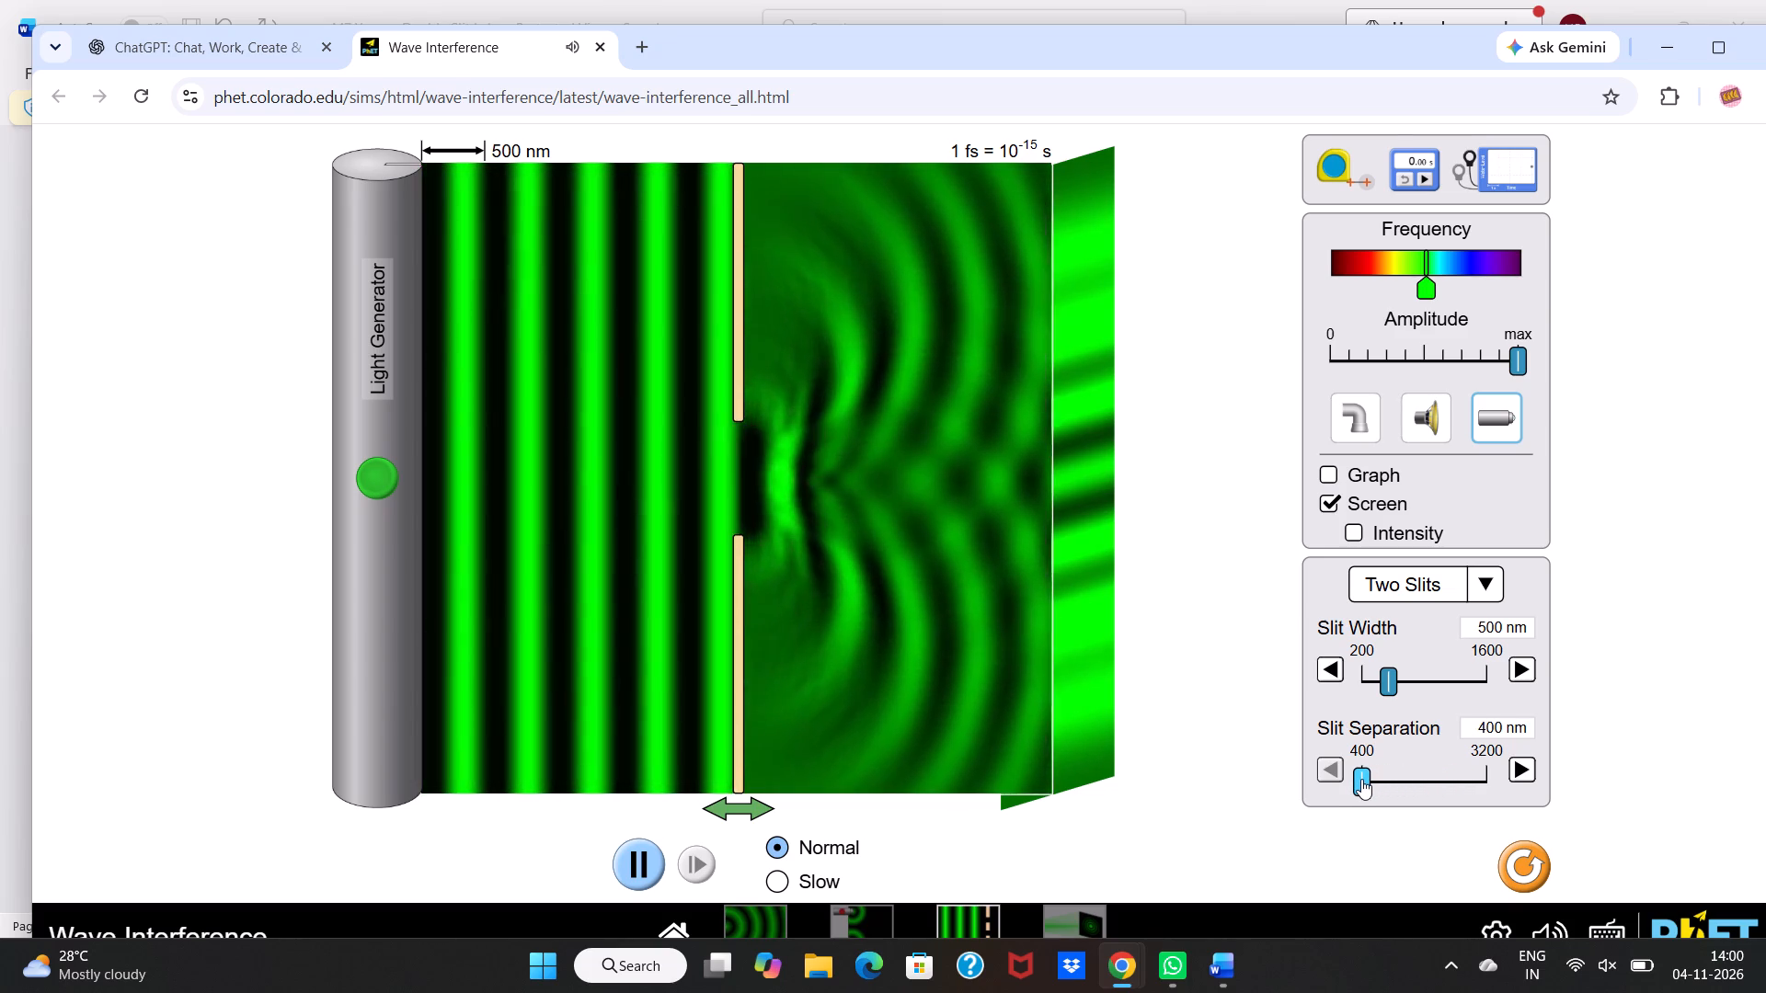
drag(1361, 779, 1439, 781)
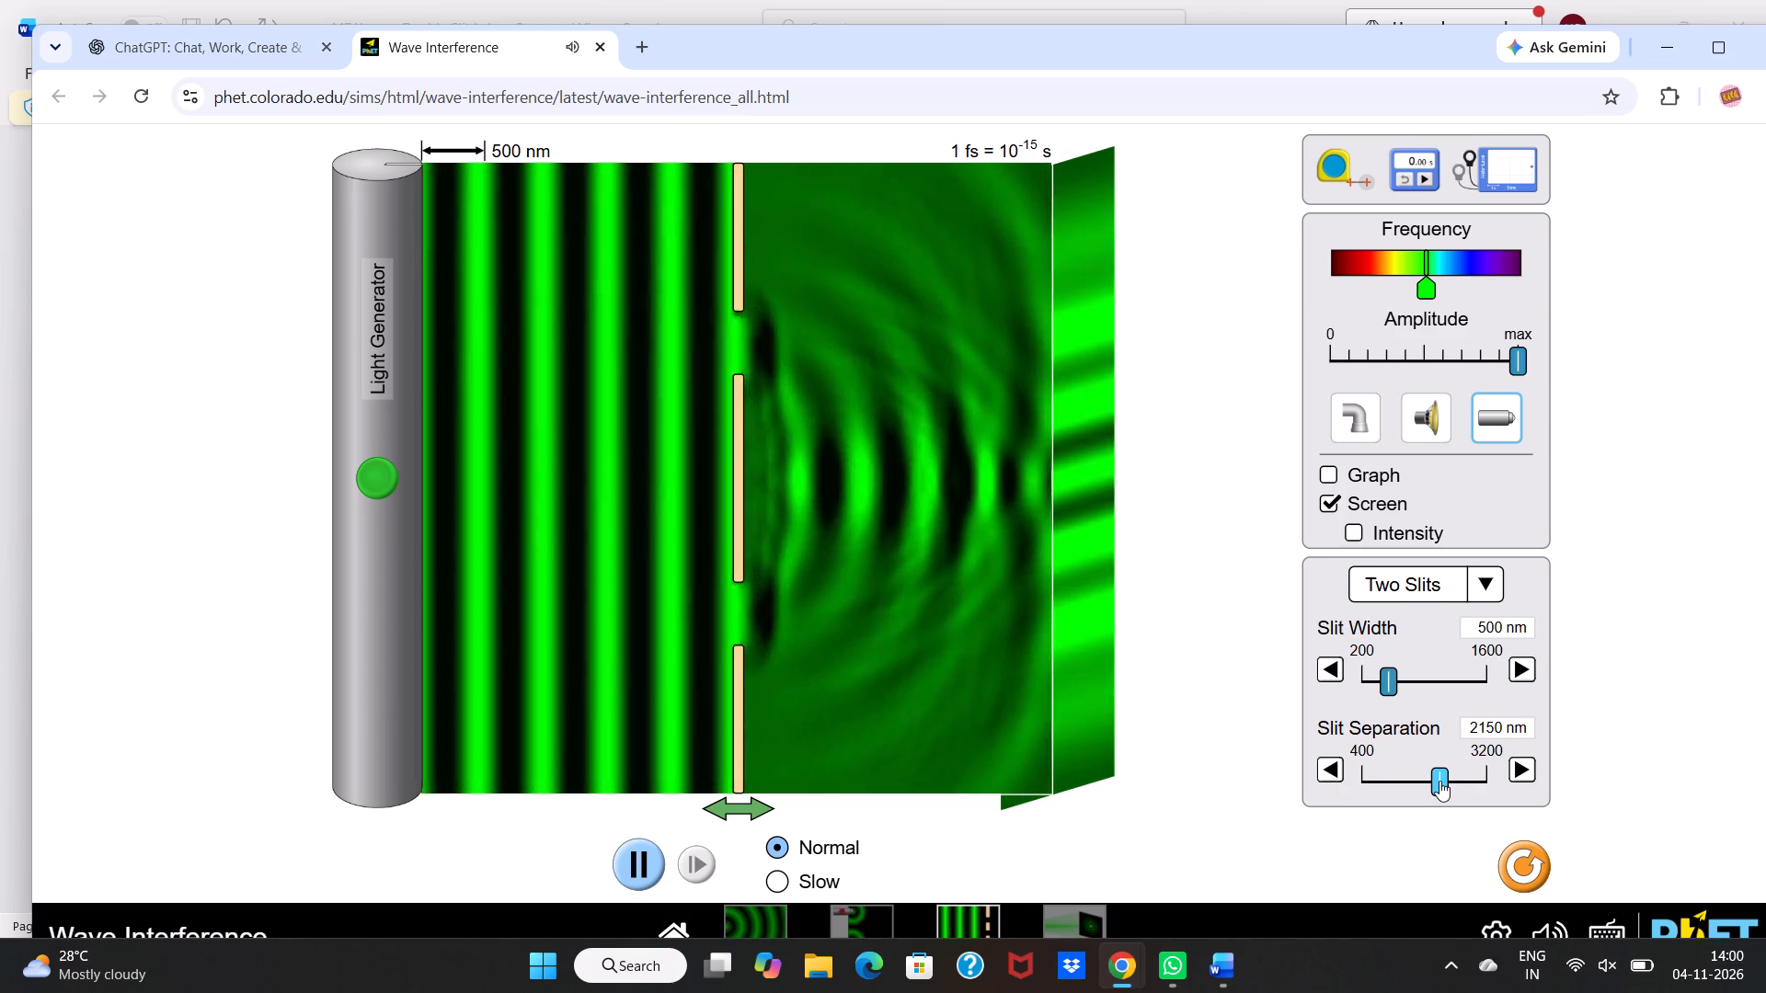
drag(1439, 781, 1413, 780)
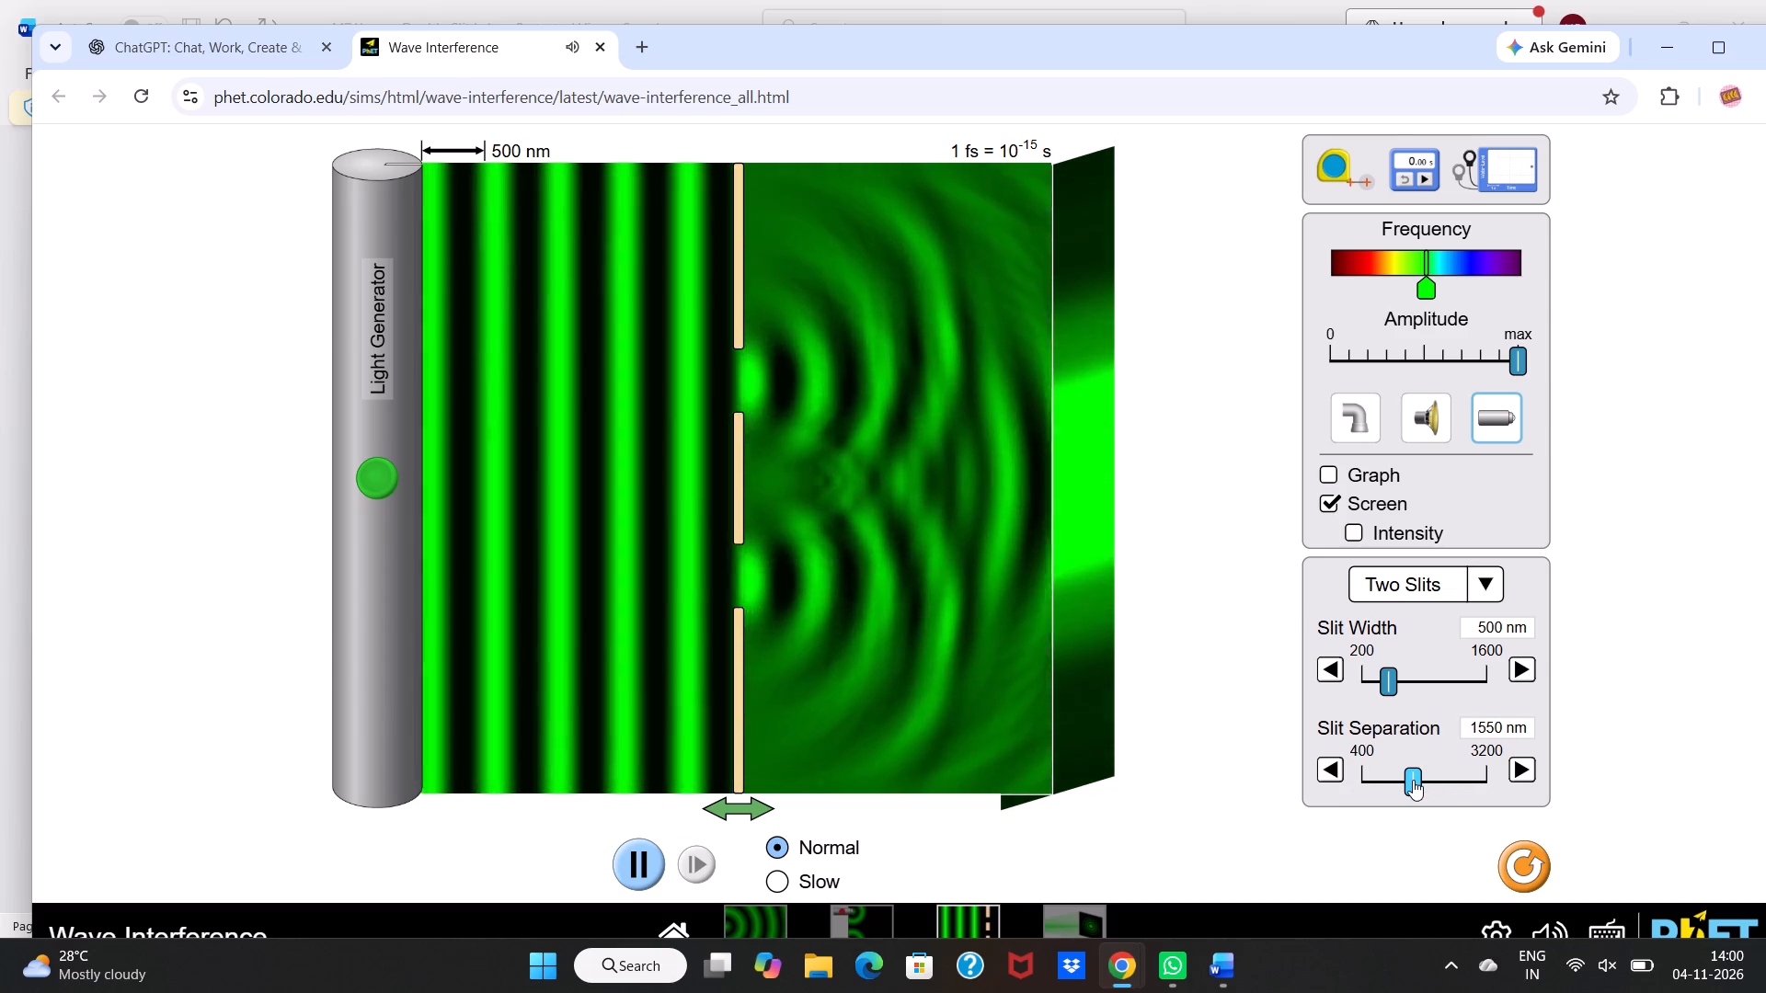
drag(1413, 780, 1397, 780)
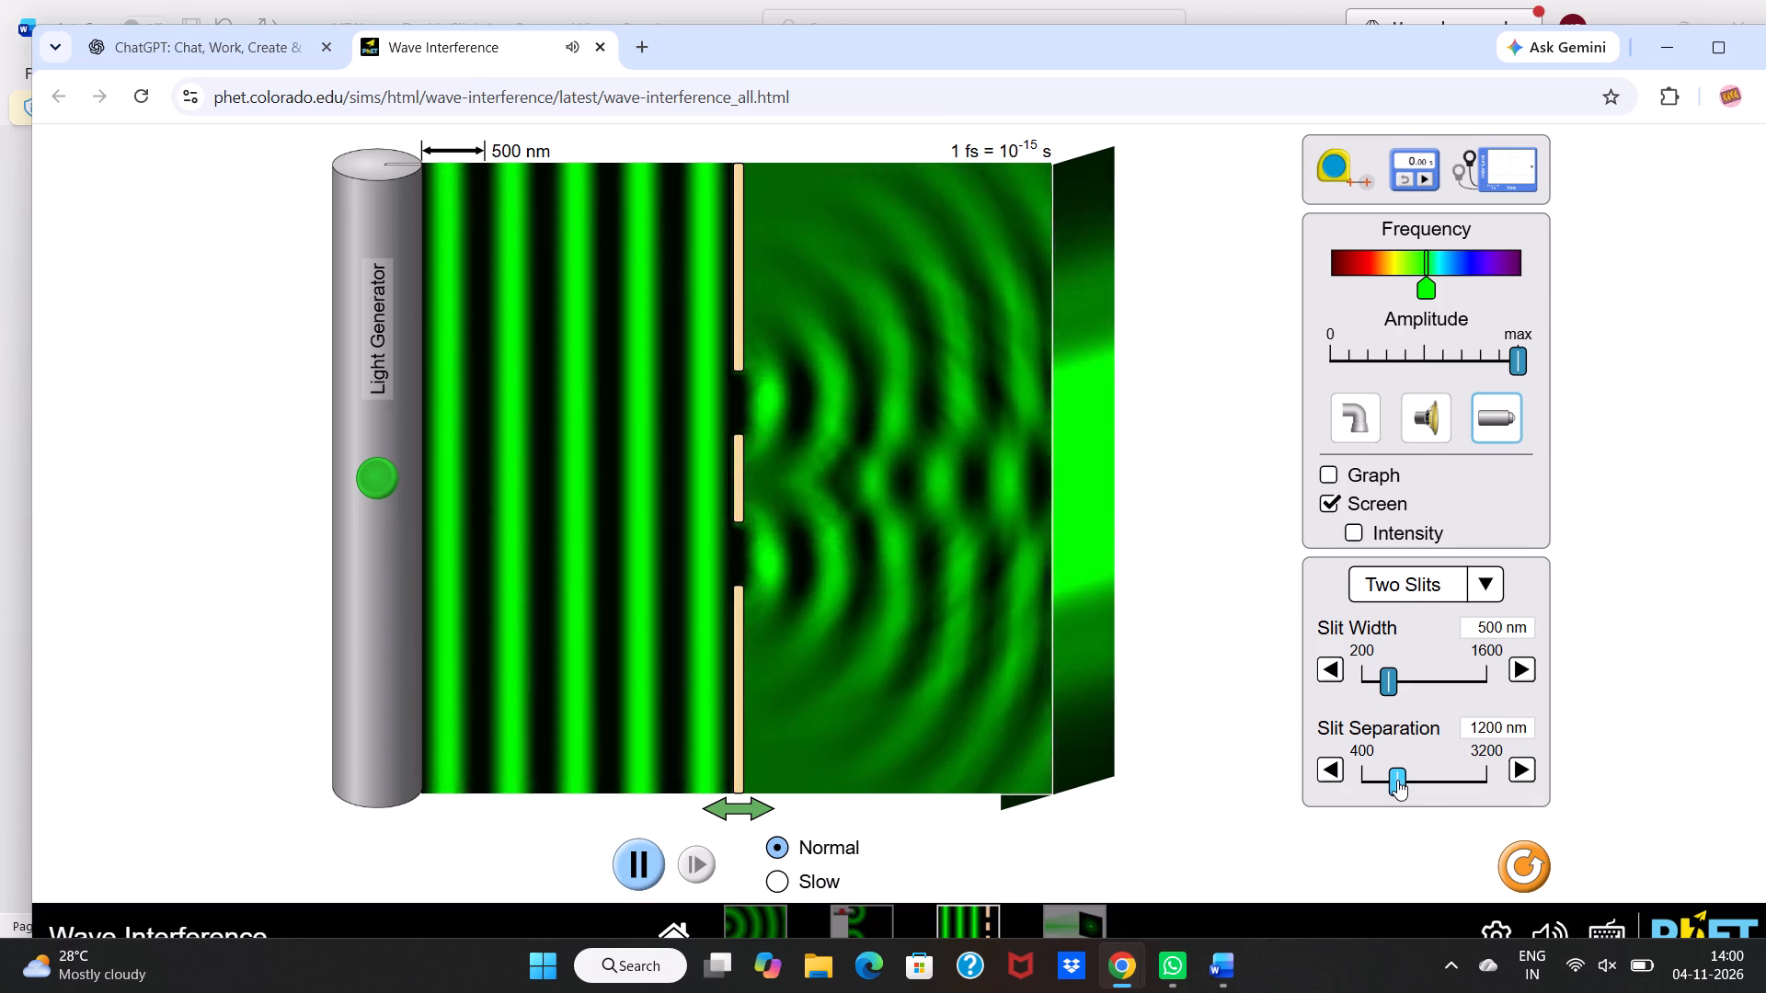
drag(1397, 780, 1412, 782)
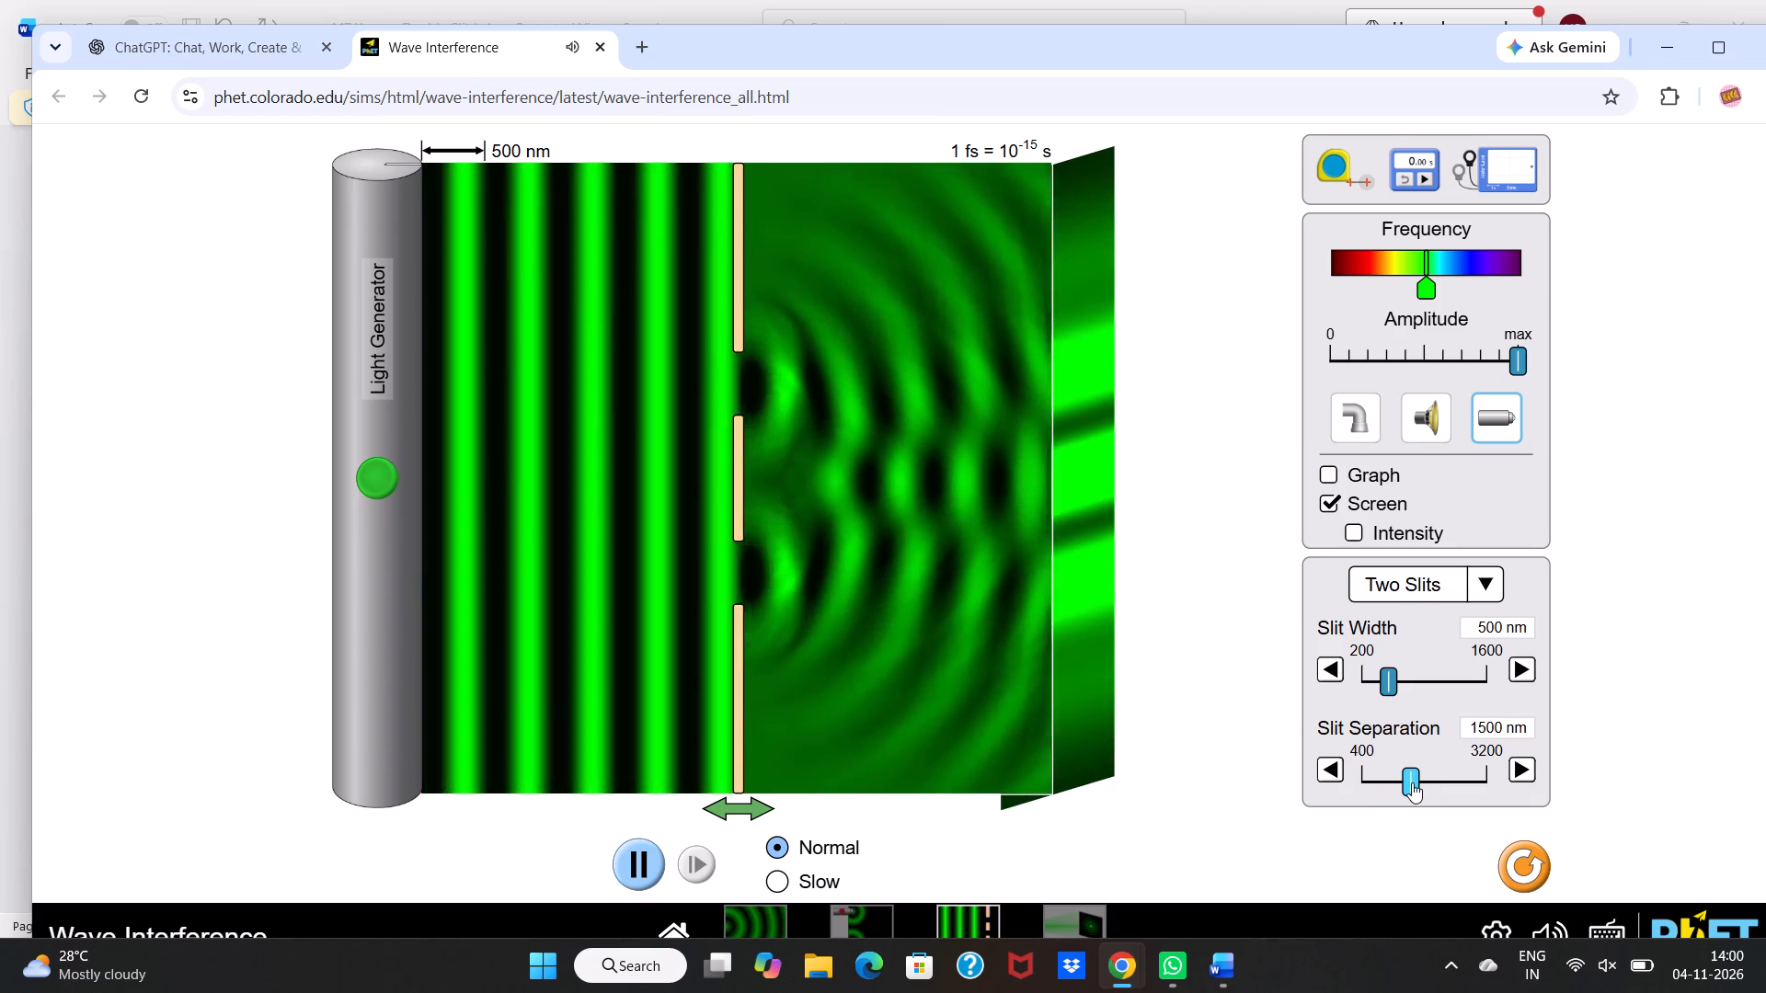
drag(1412, 782, 1508, 782)
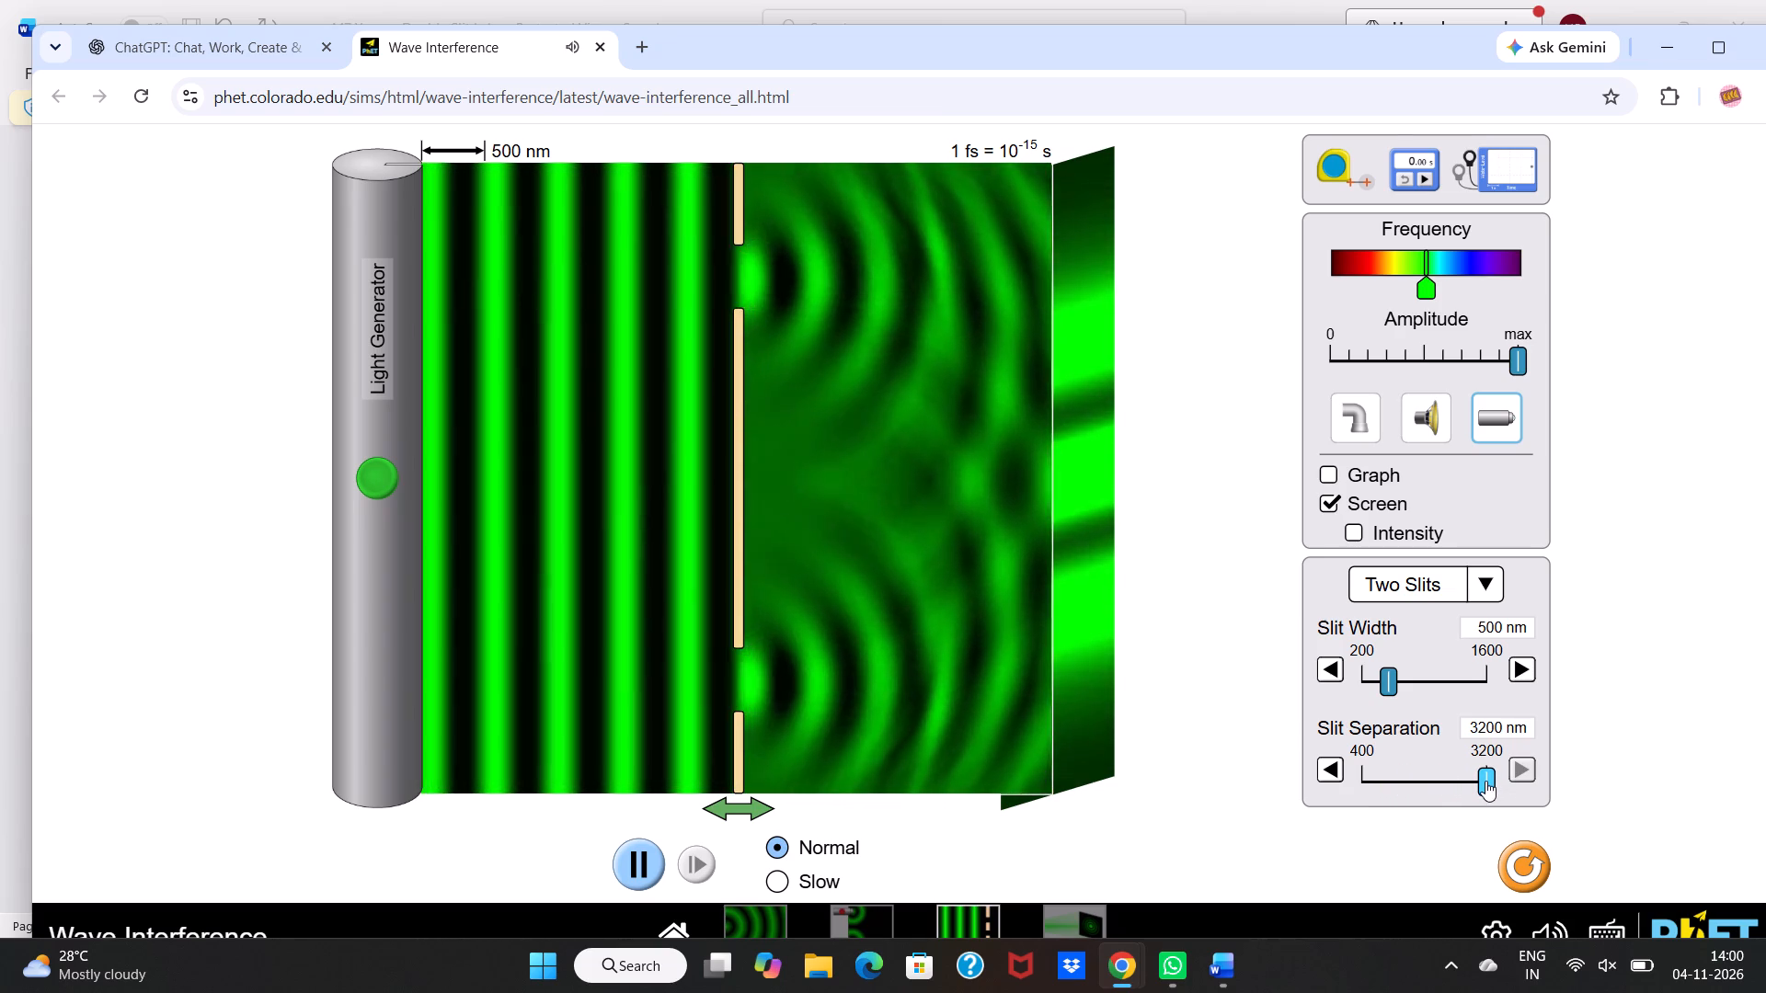
drag(1485, 781, 1462, 787)
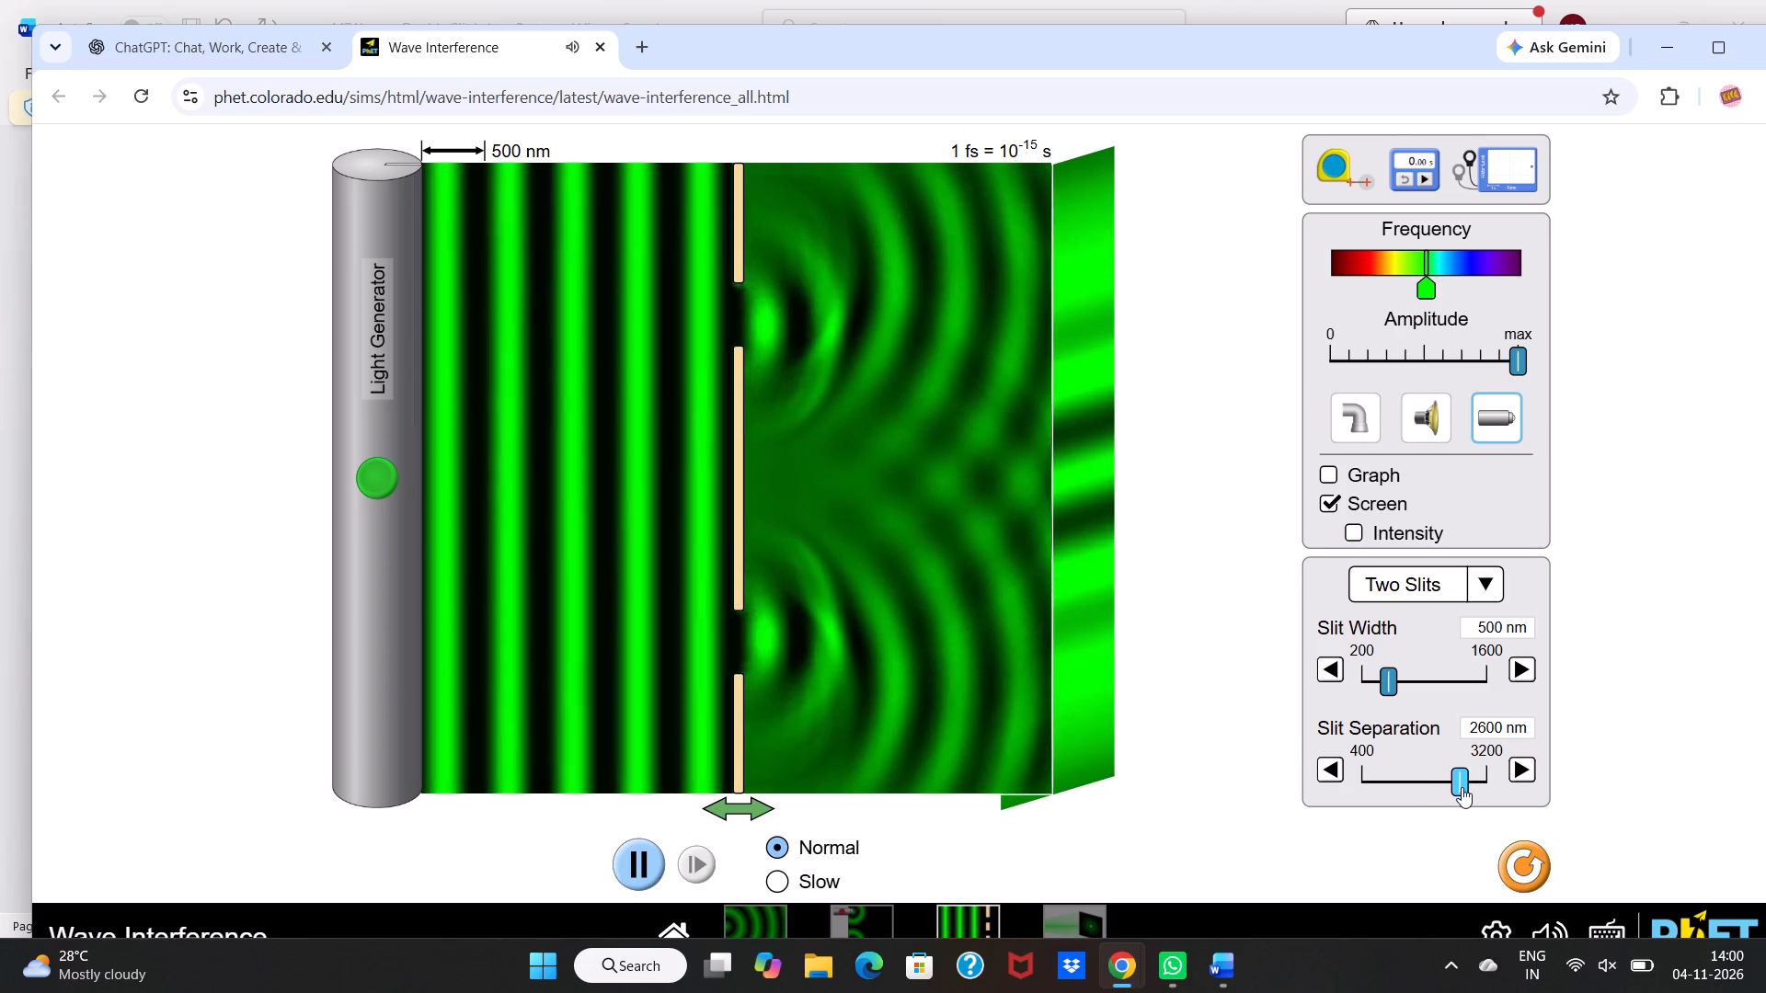
drag(1462, 787, 1462, 793)
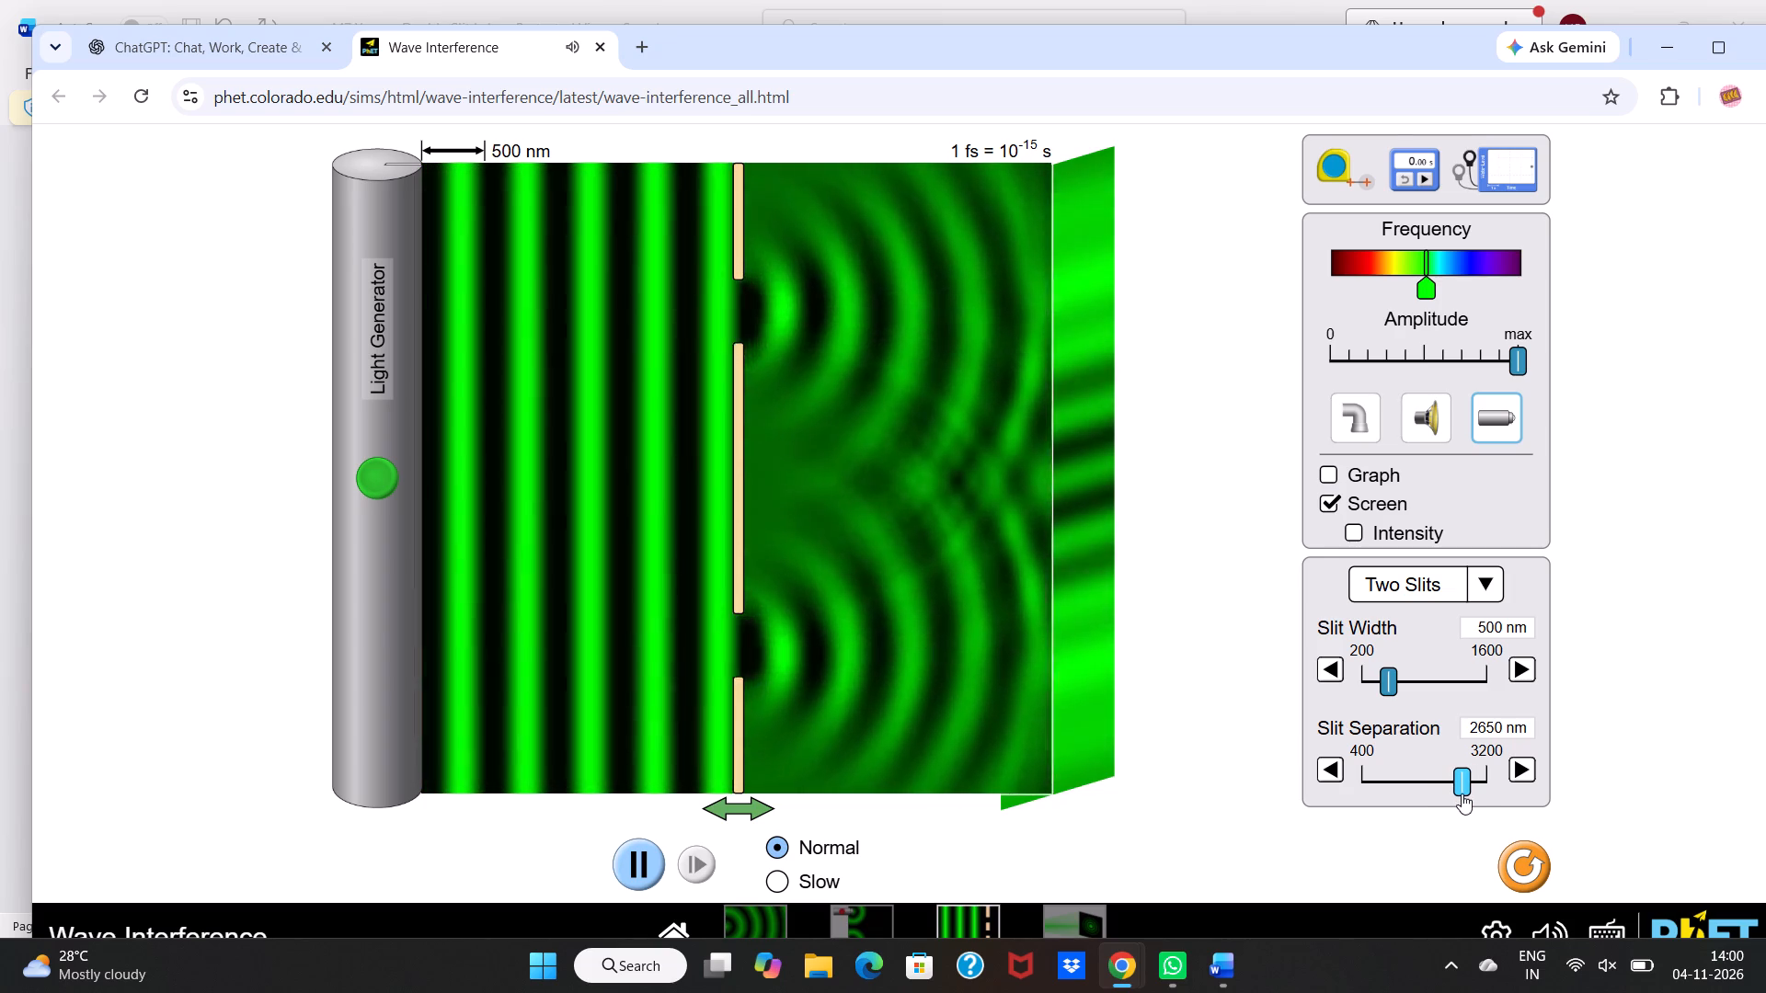
drag(1462, 793, 1462, 793)
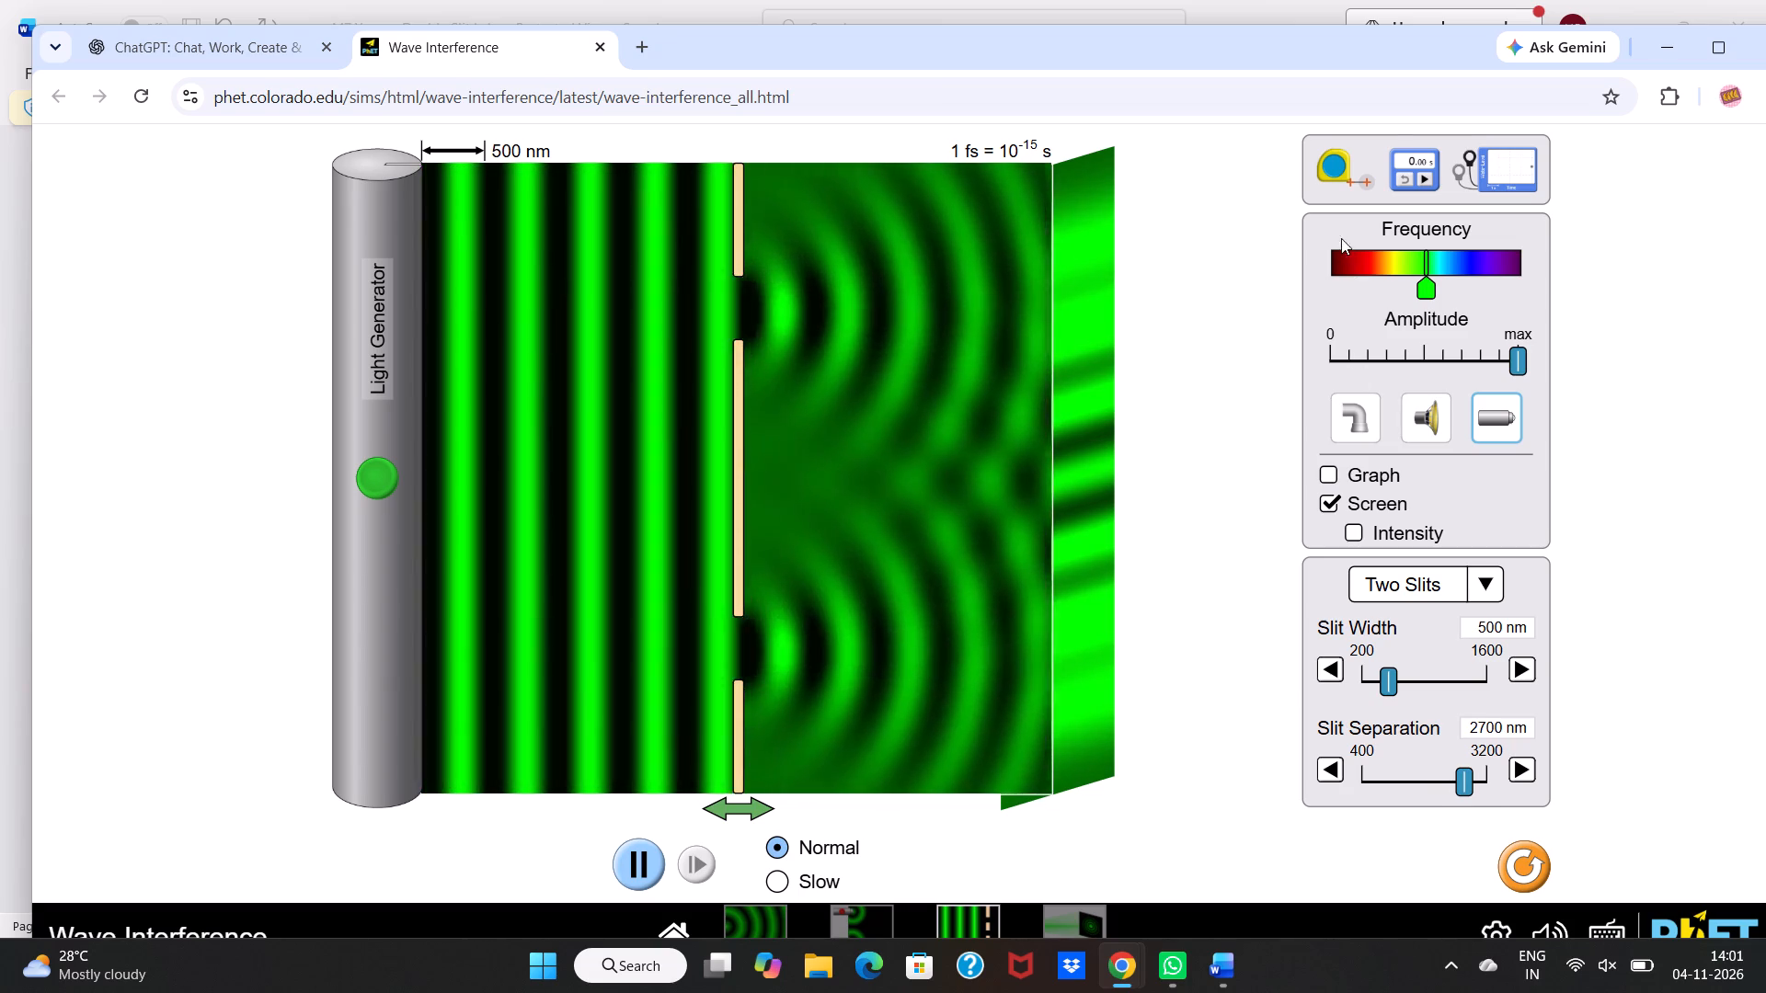
Measure the distance from the double-slit barrier to the projection screen with the measuring tape.
drag(1335, 167, 1290, 163)
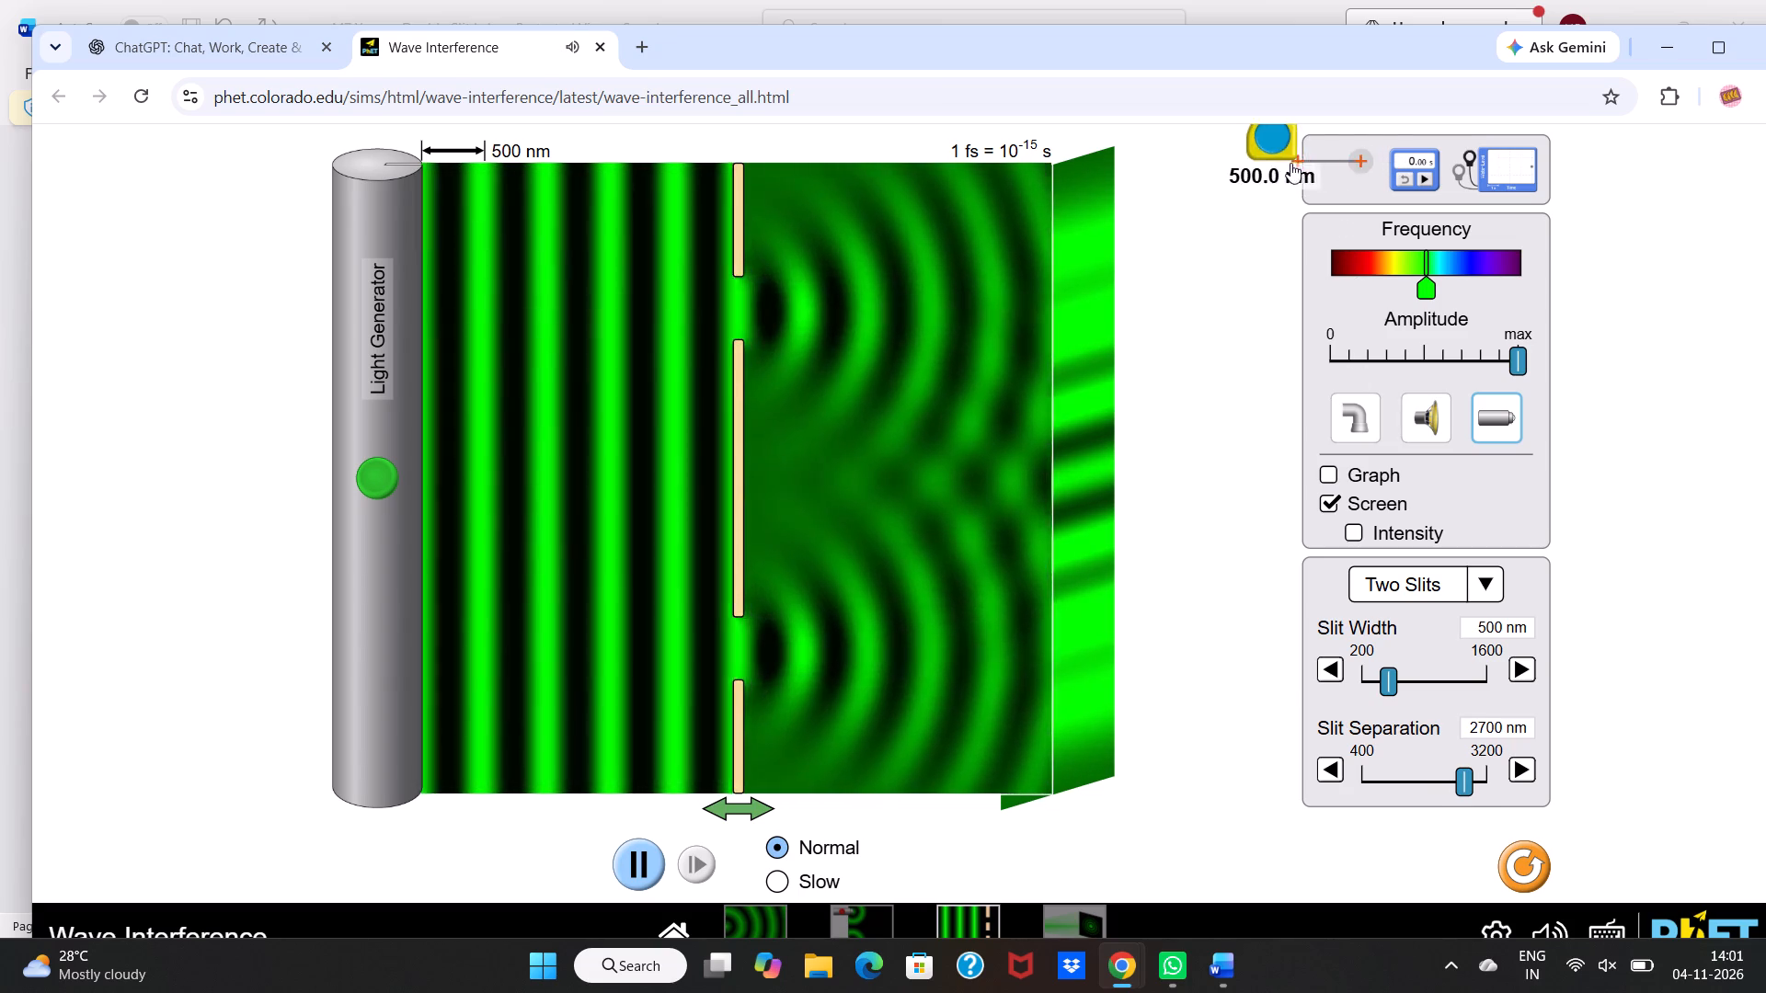
drag(1290, 163, 751, 203)
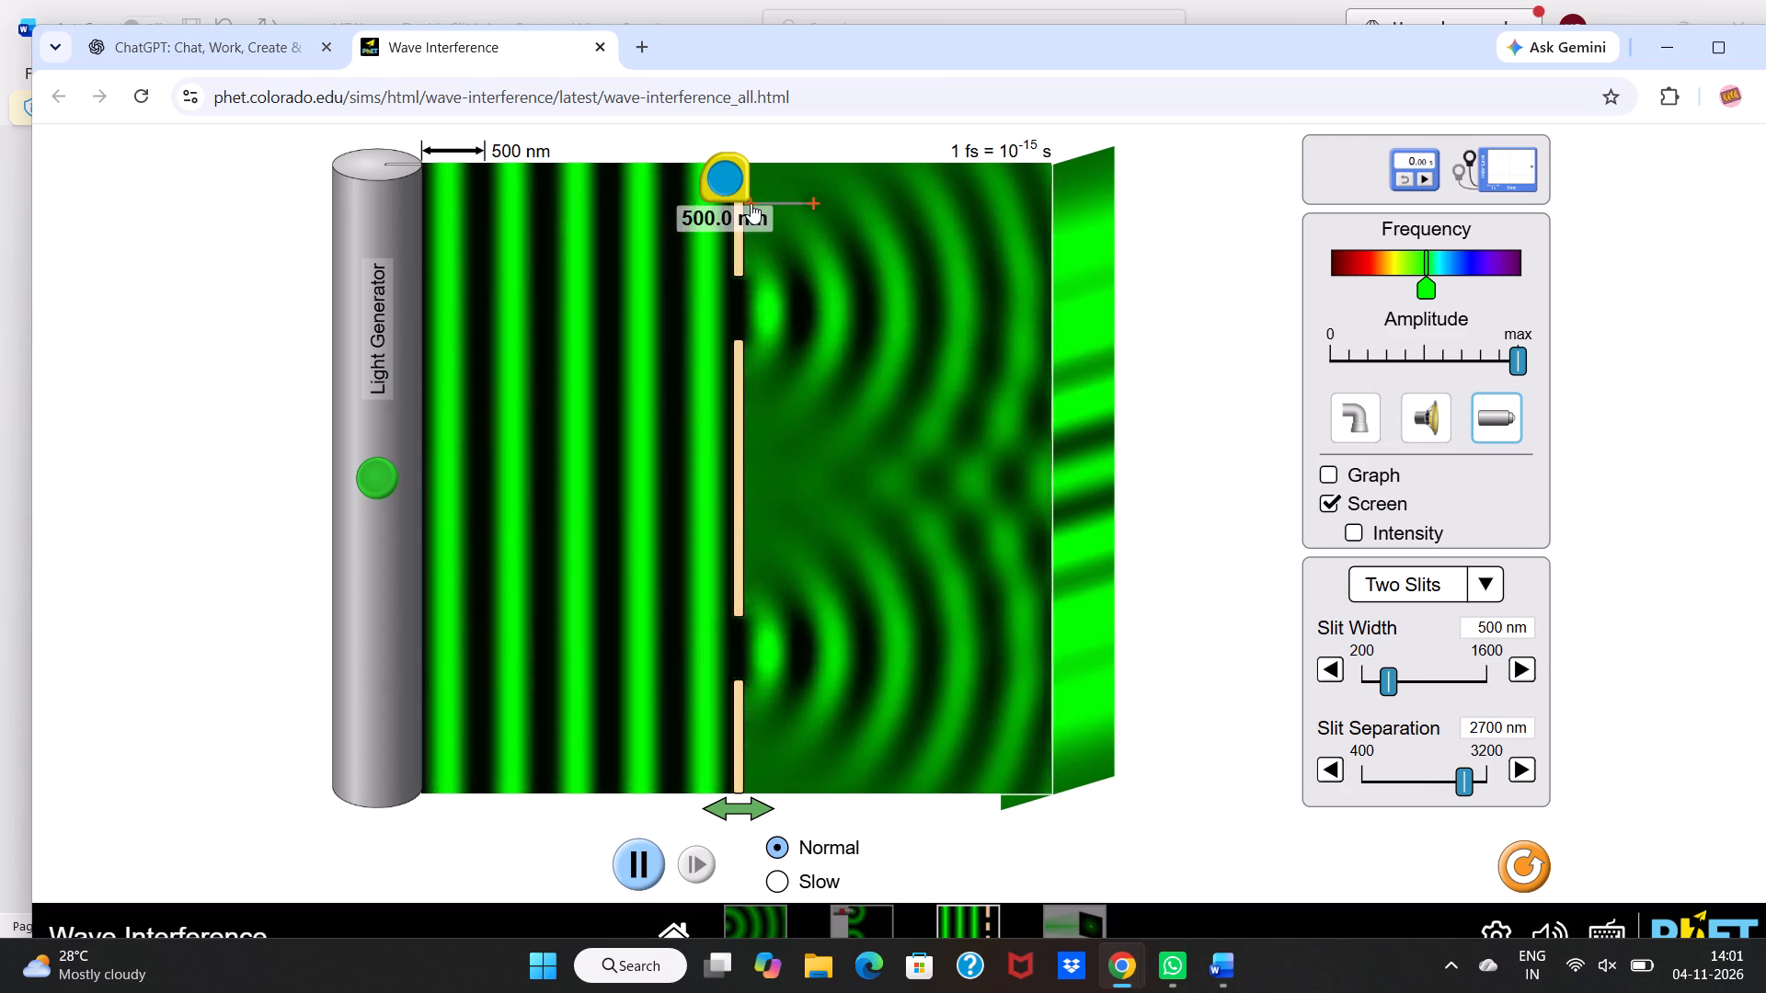
drag(751, 203, 742, 205)
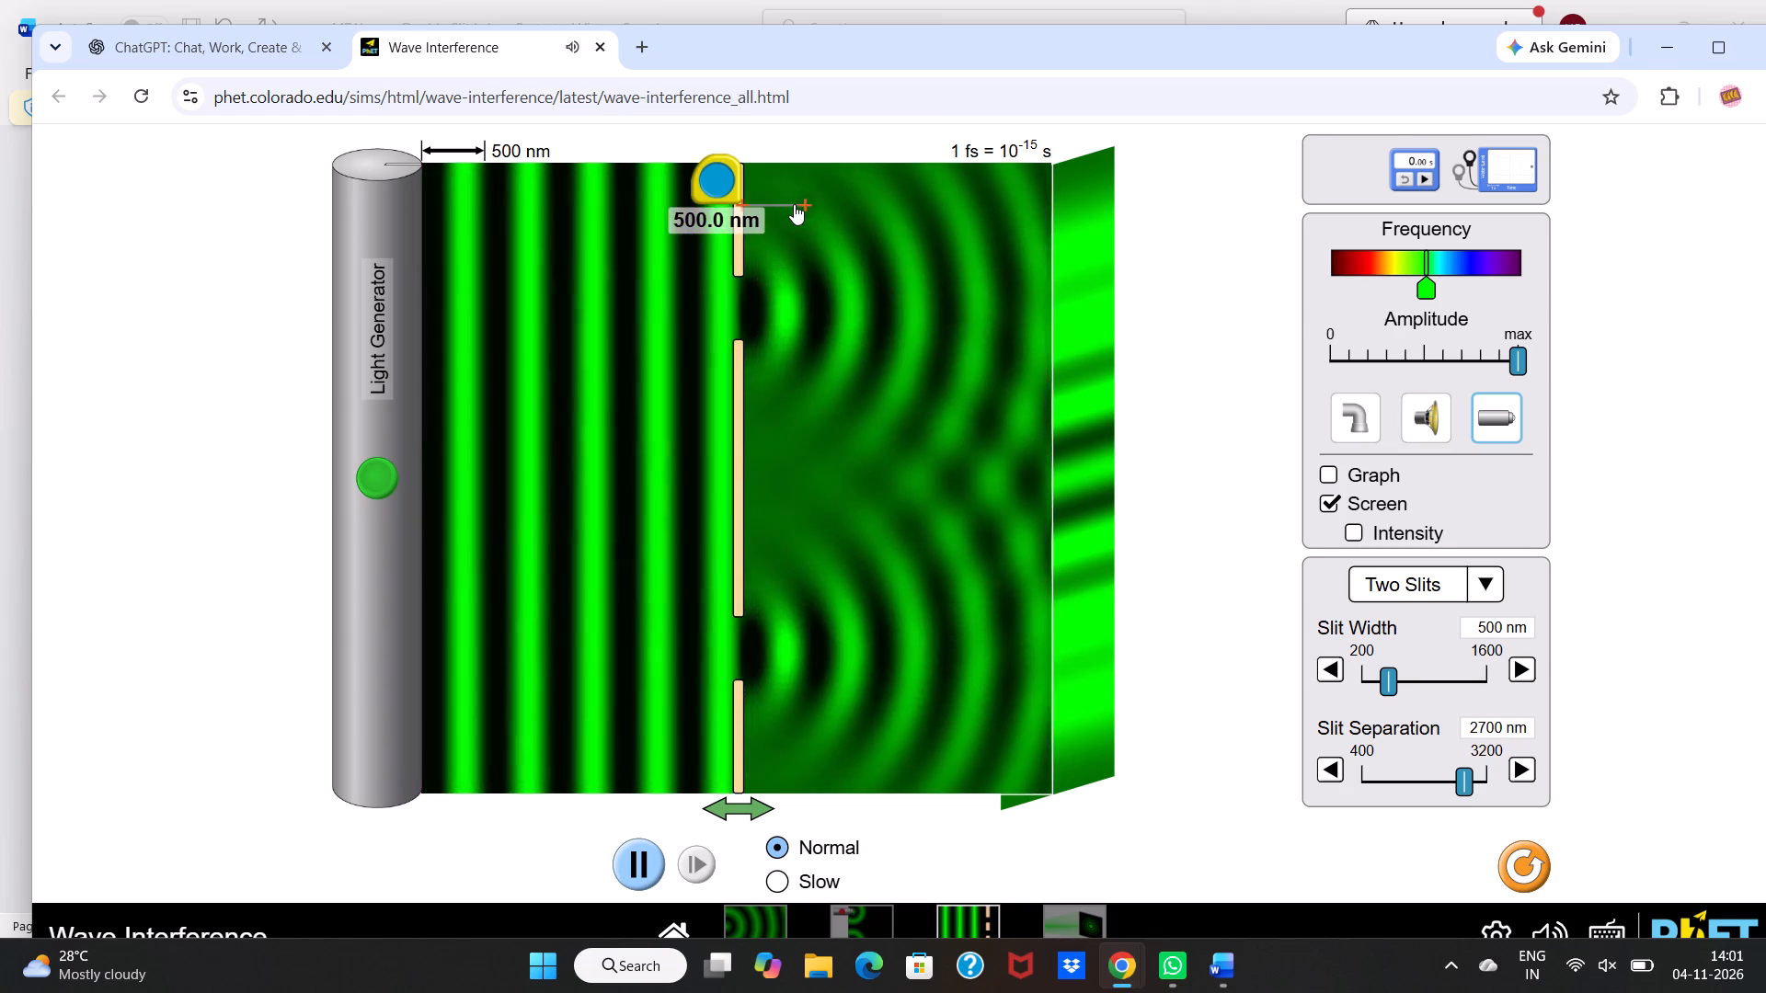
drag(804, 205, 994, 224)
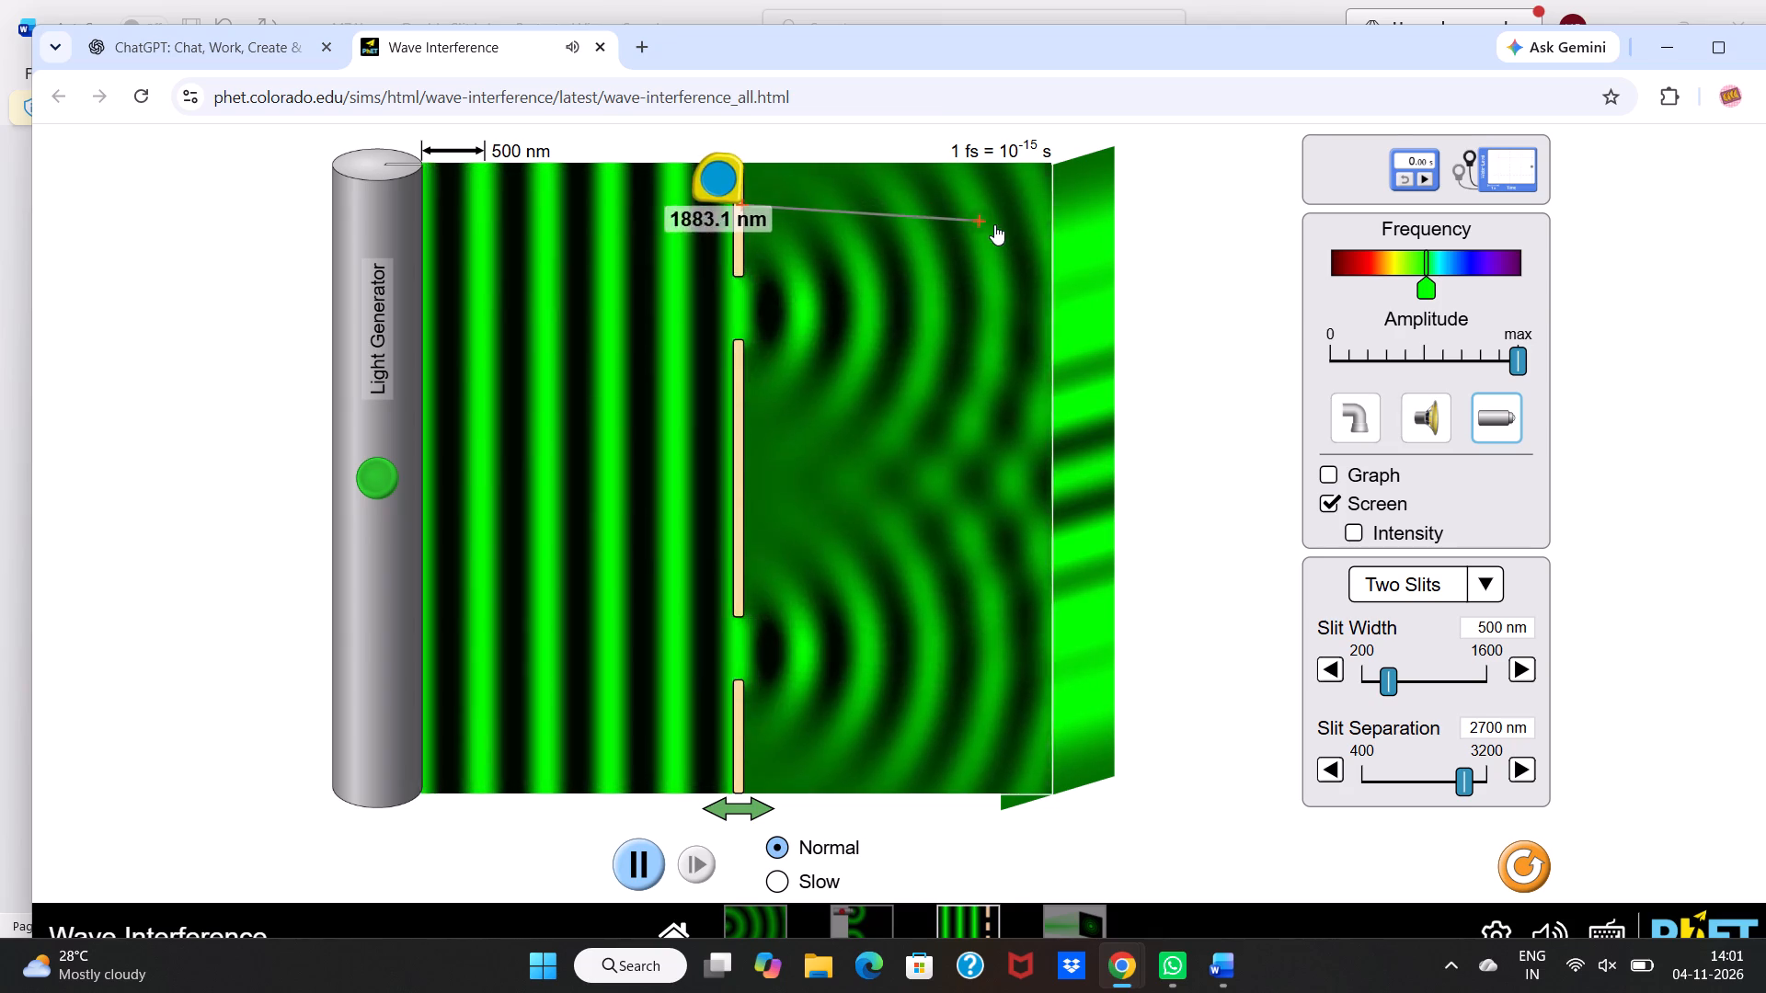
drag(994, 224, 1048, 209)
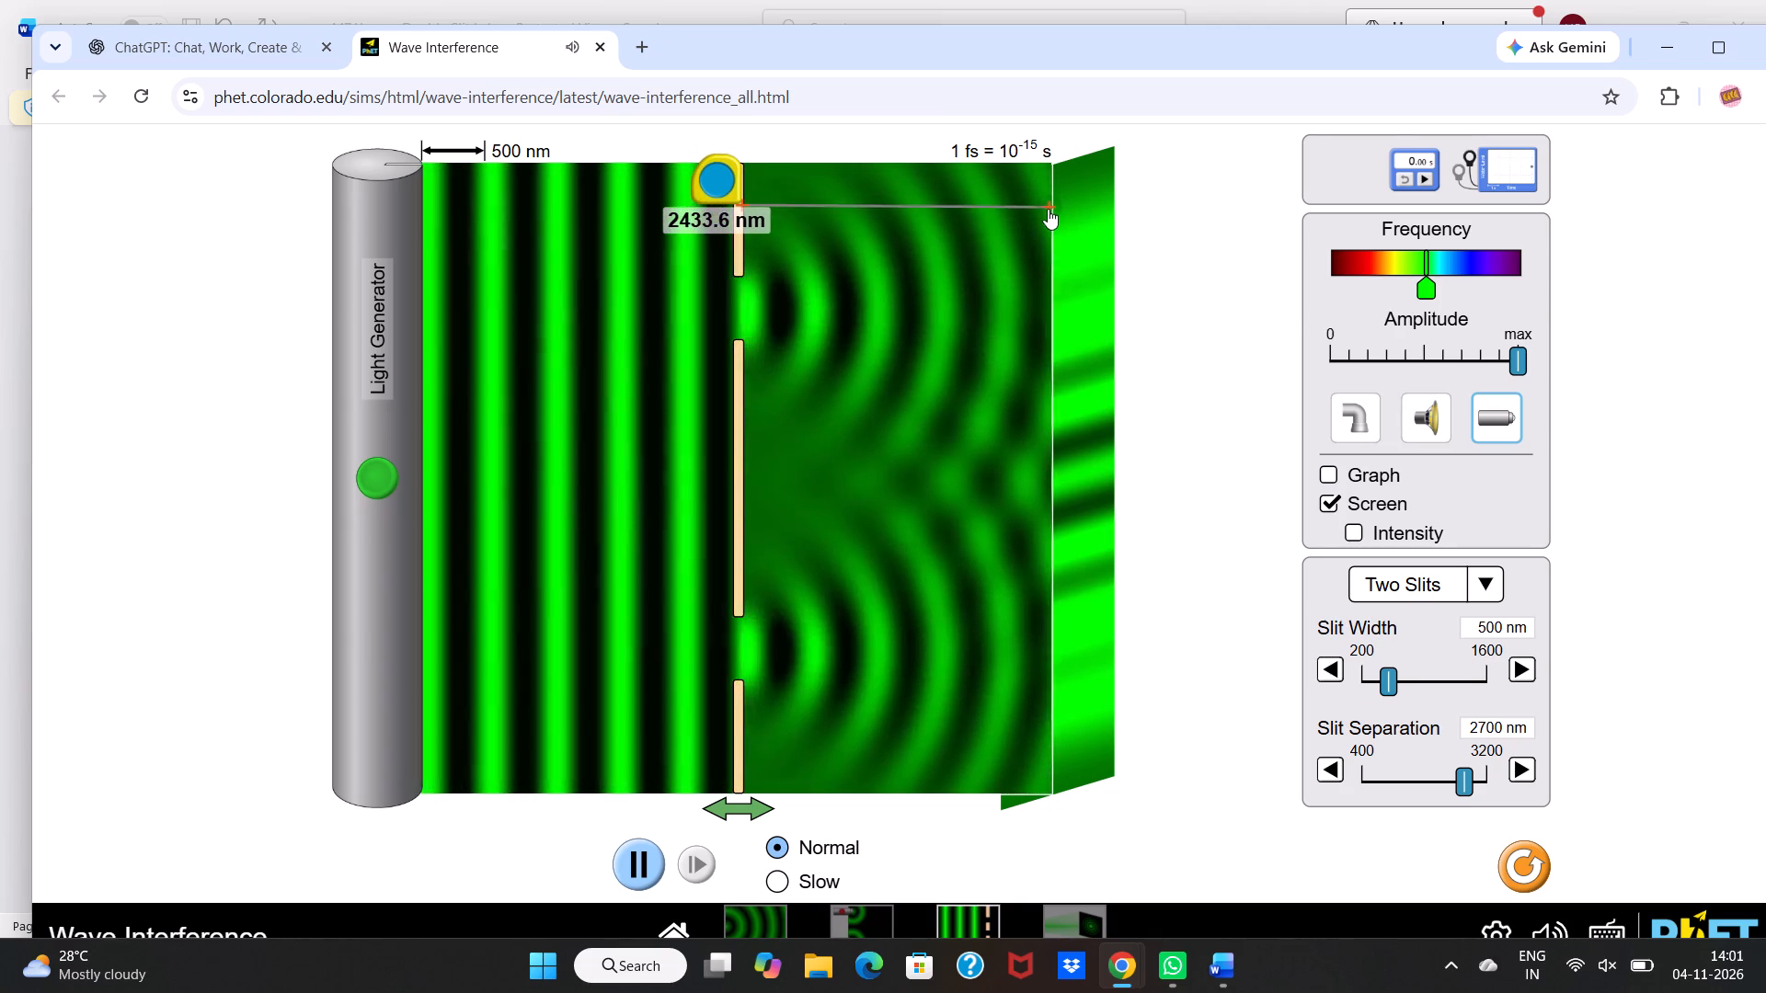
drag(1048, 209, 1051, 209)
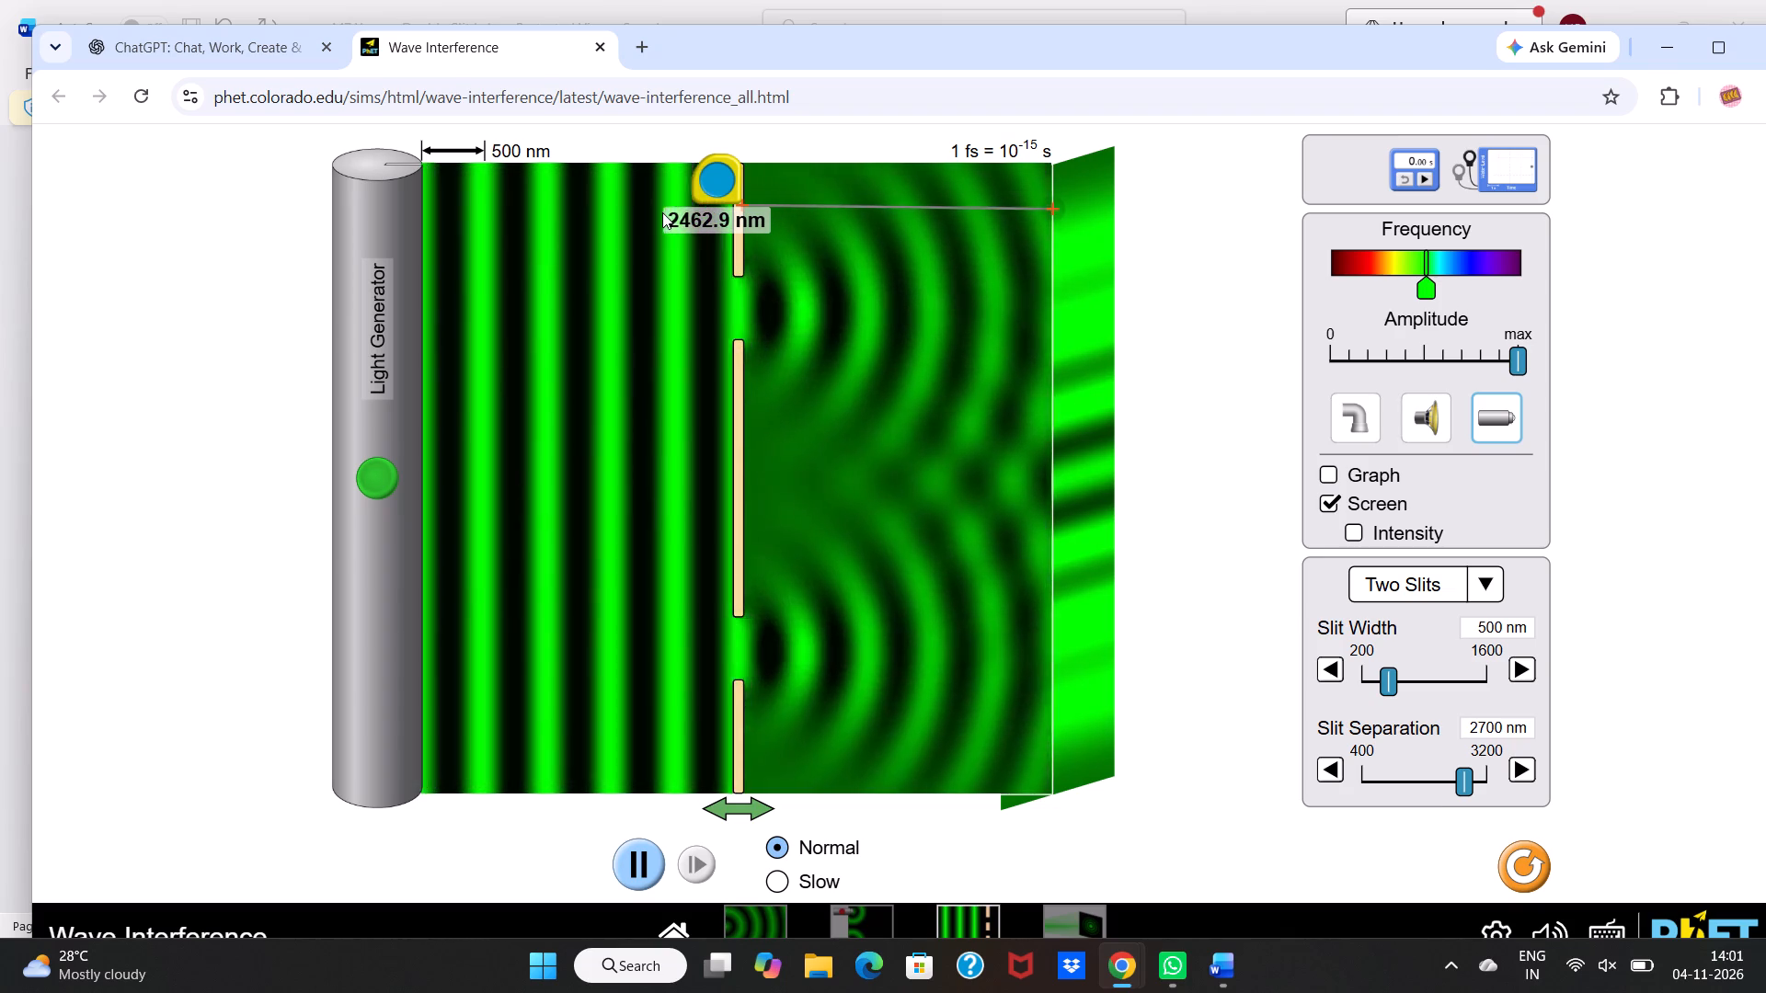
drag(662, 212, 744, 217)
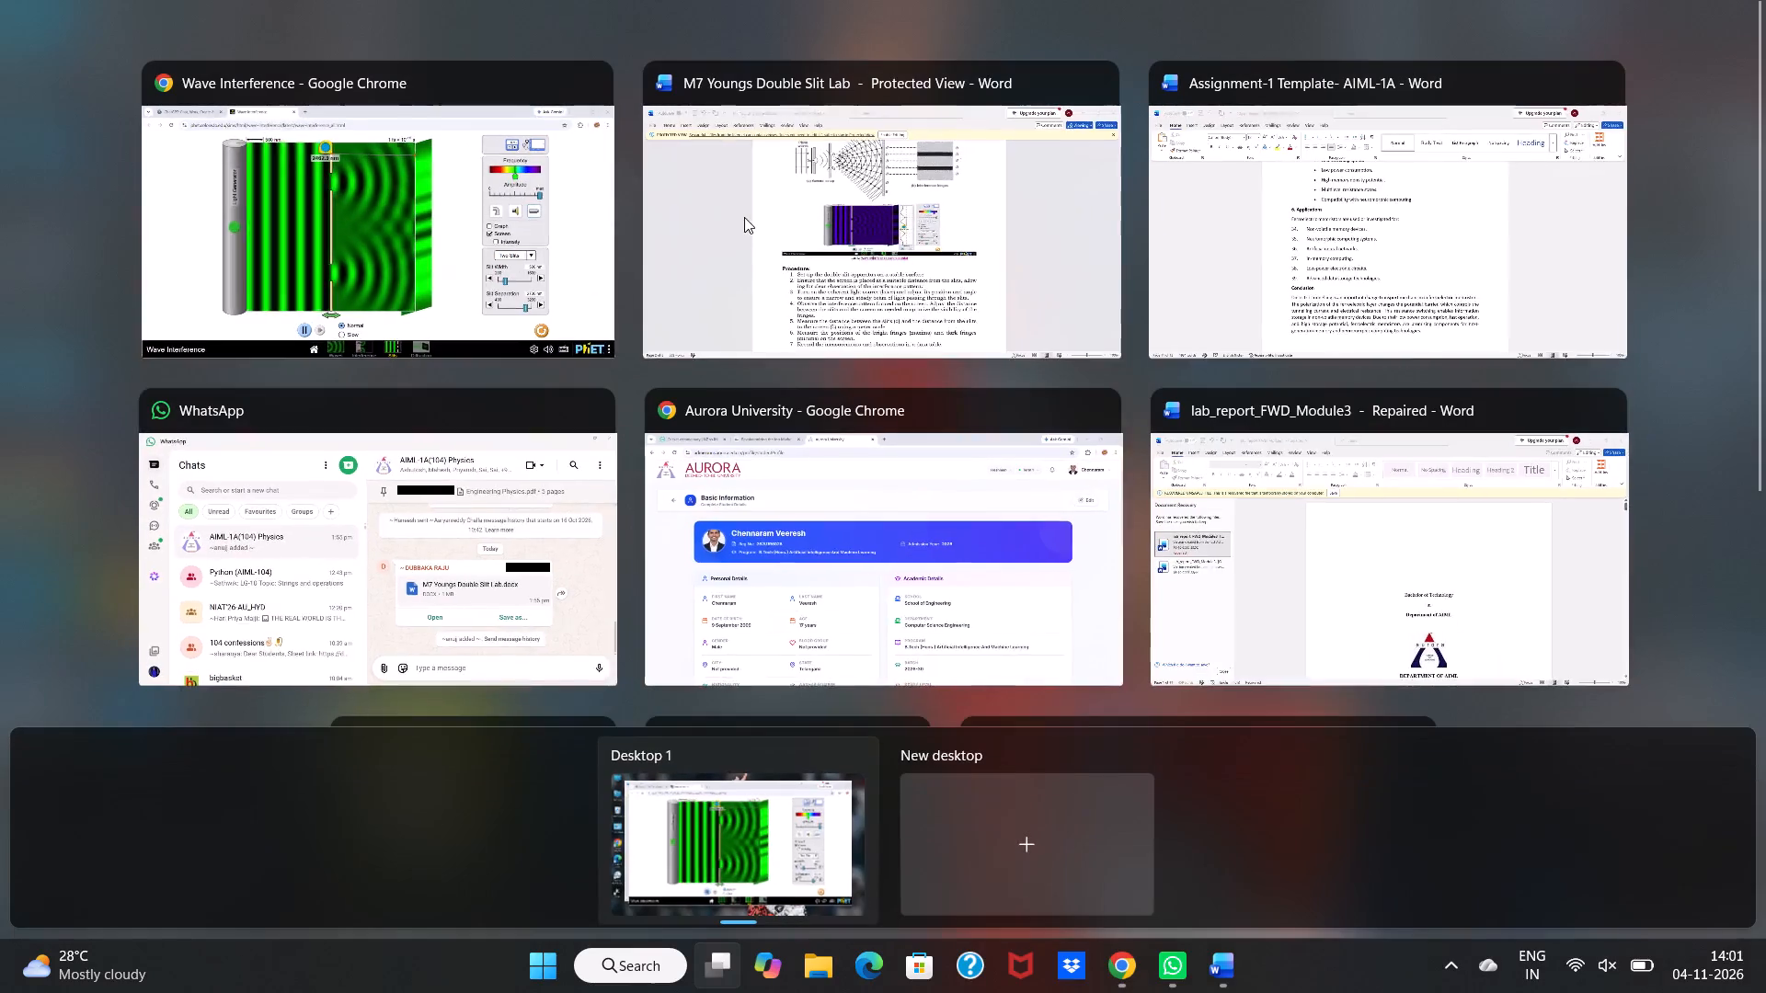
Switch to the M7 Youngs Double Slit Lab document in Word and enable editing.
click(903, 242)
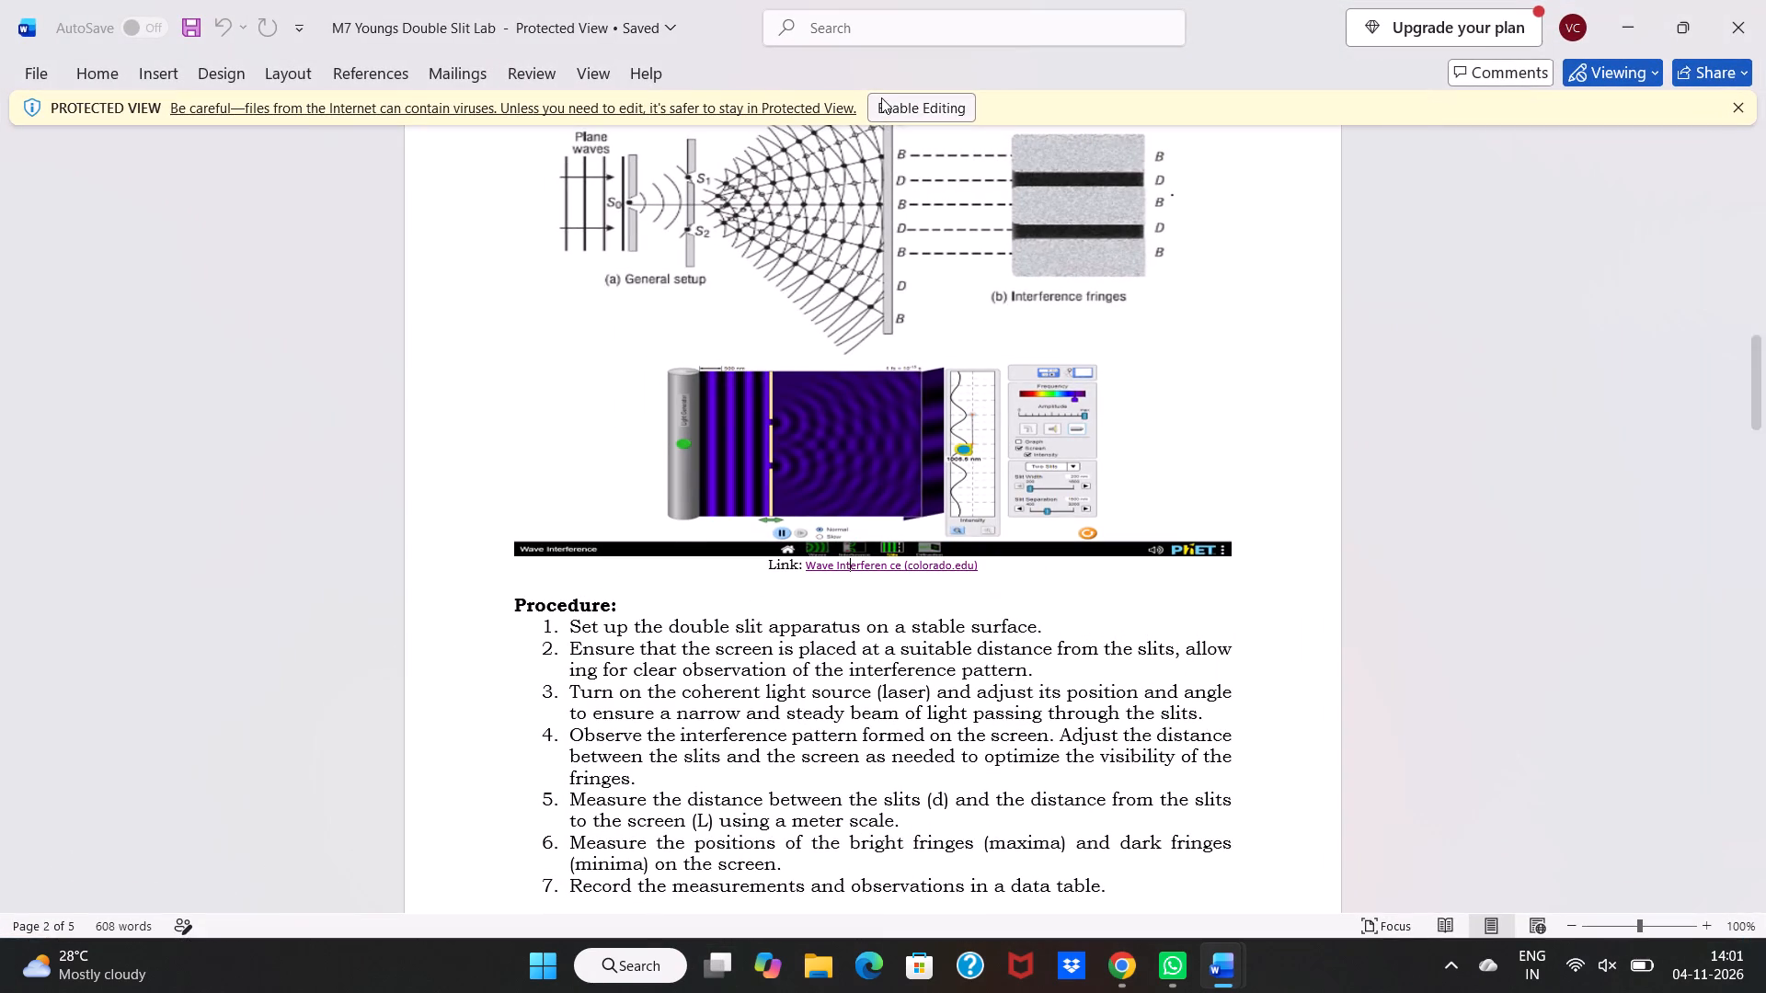
click(881, 97)
Enter 2462.9 nm as the distance from slits to screen (L) under Data and Observations.
scroll(902, 303, down, 1)
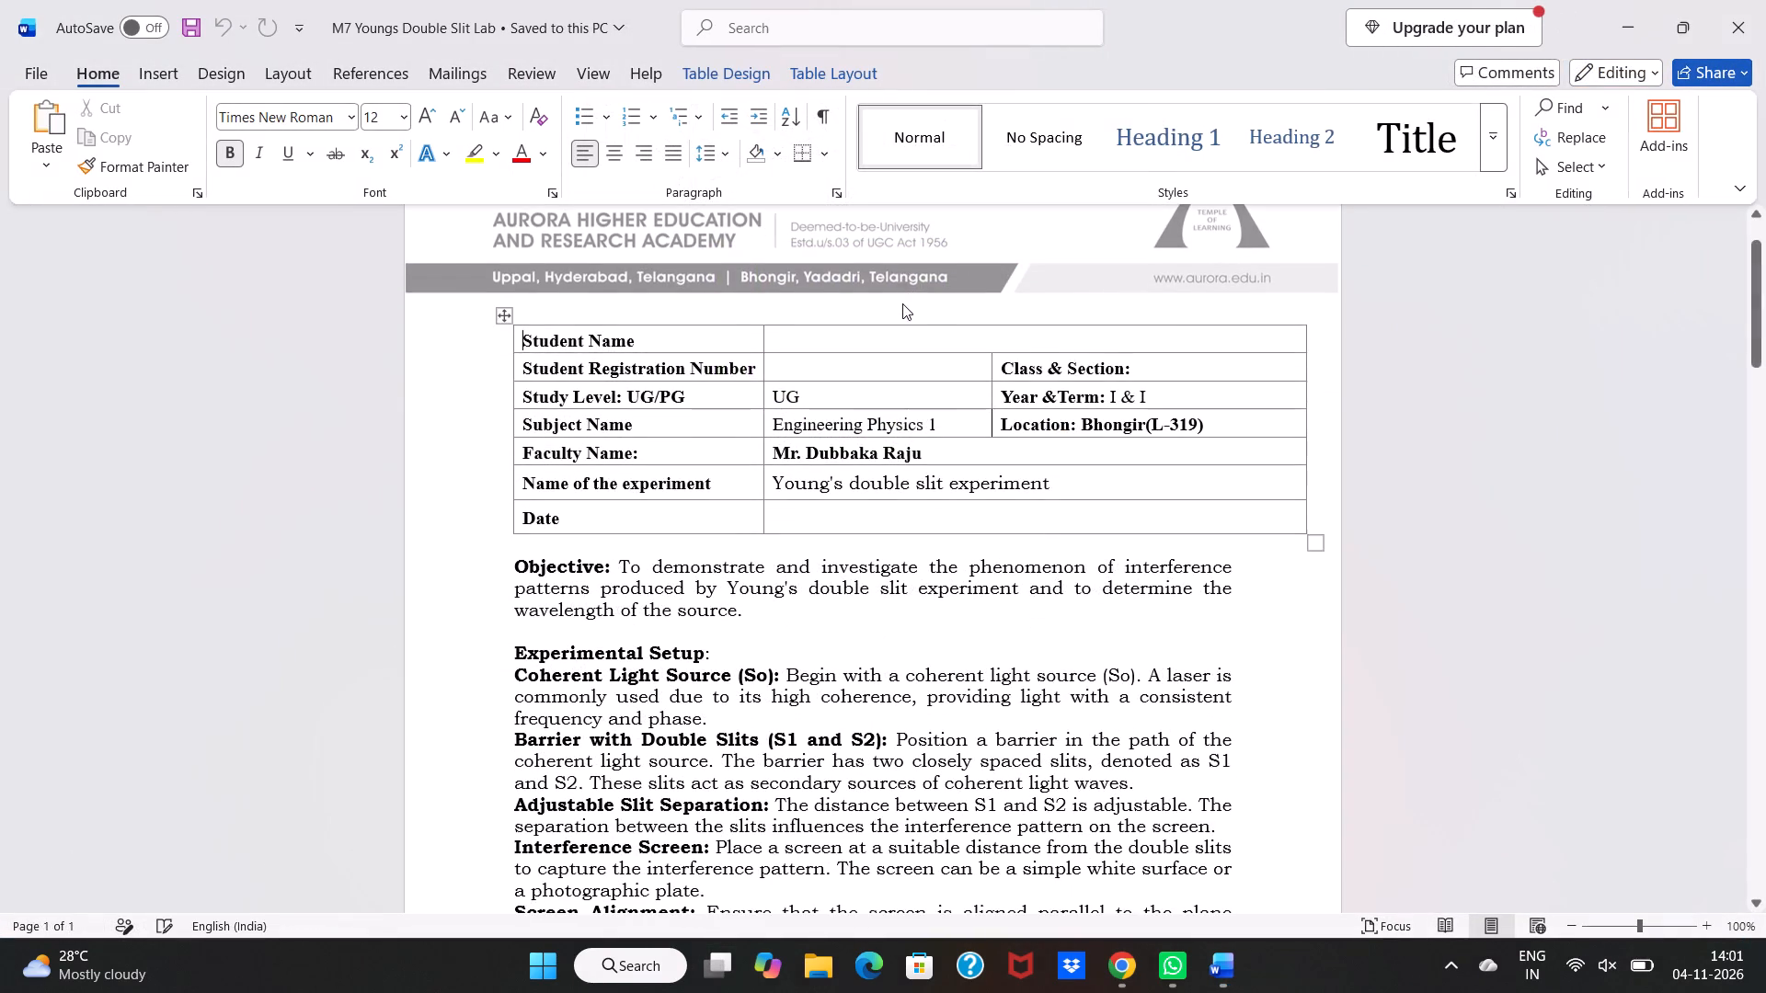
scroll(902, 303, down, 5)
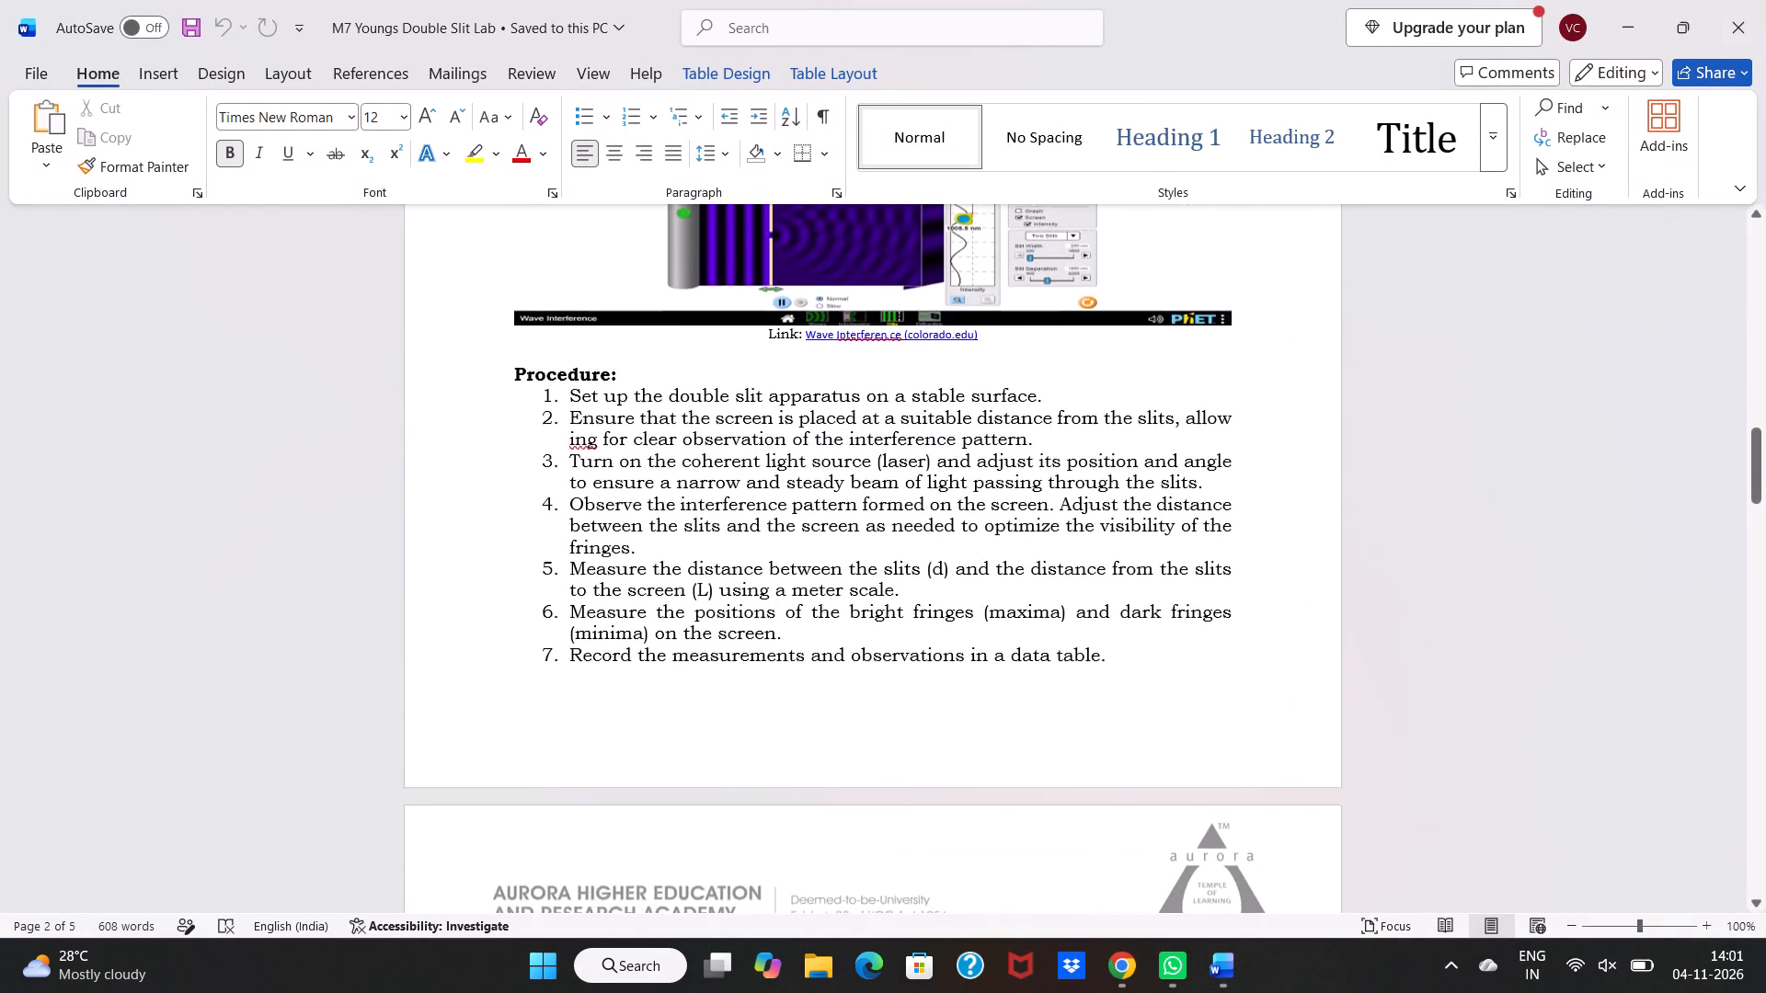
scroll(902, 303, down, 4)
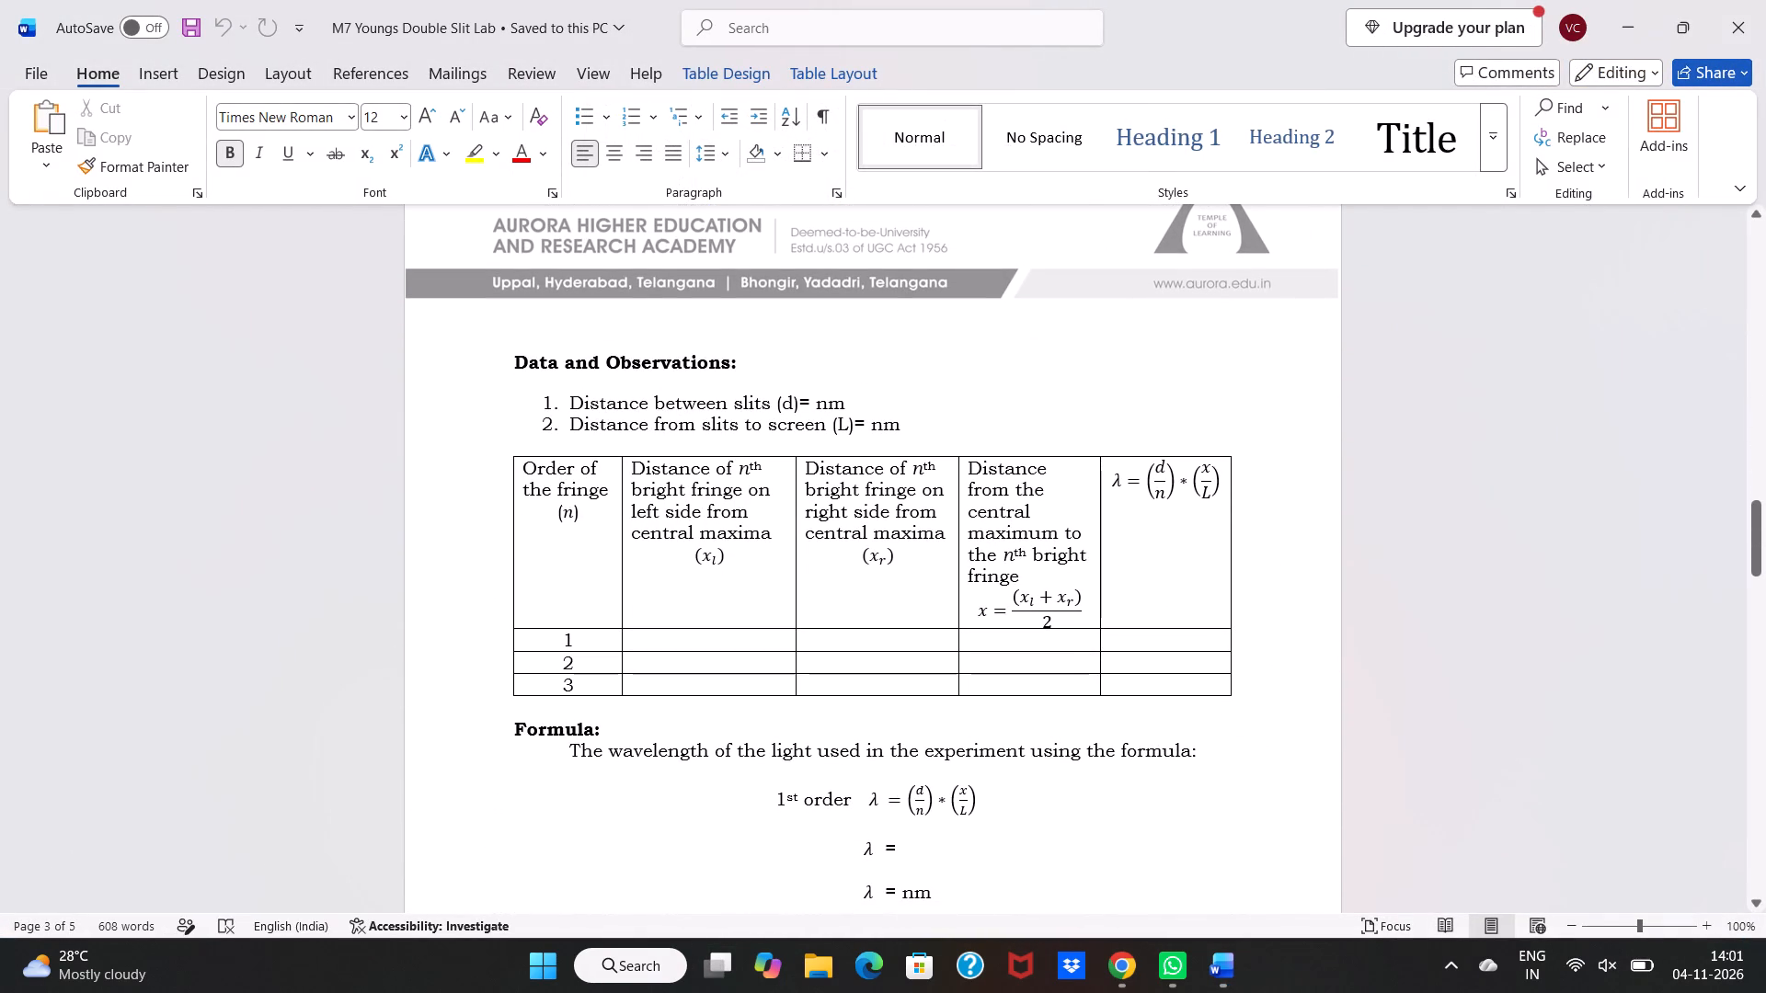
click(866, 420)
text(24)
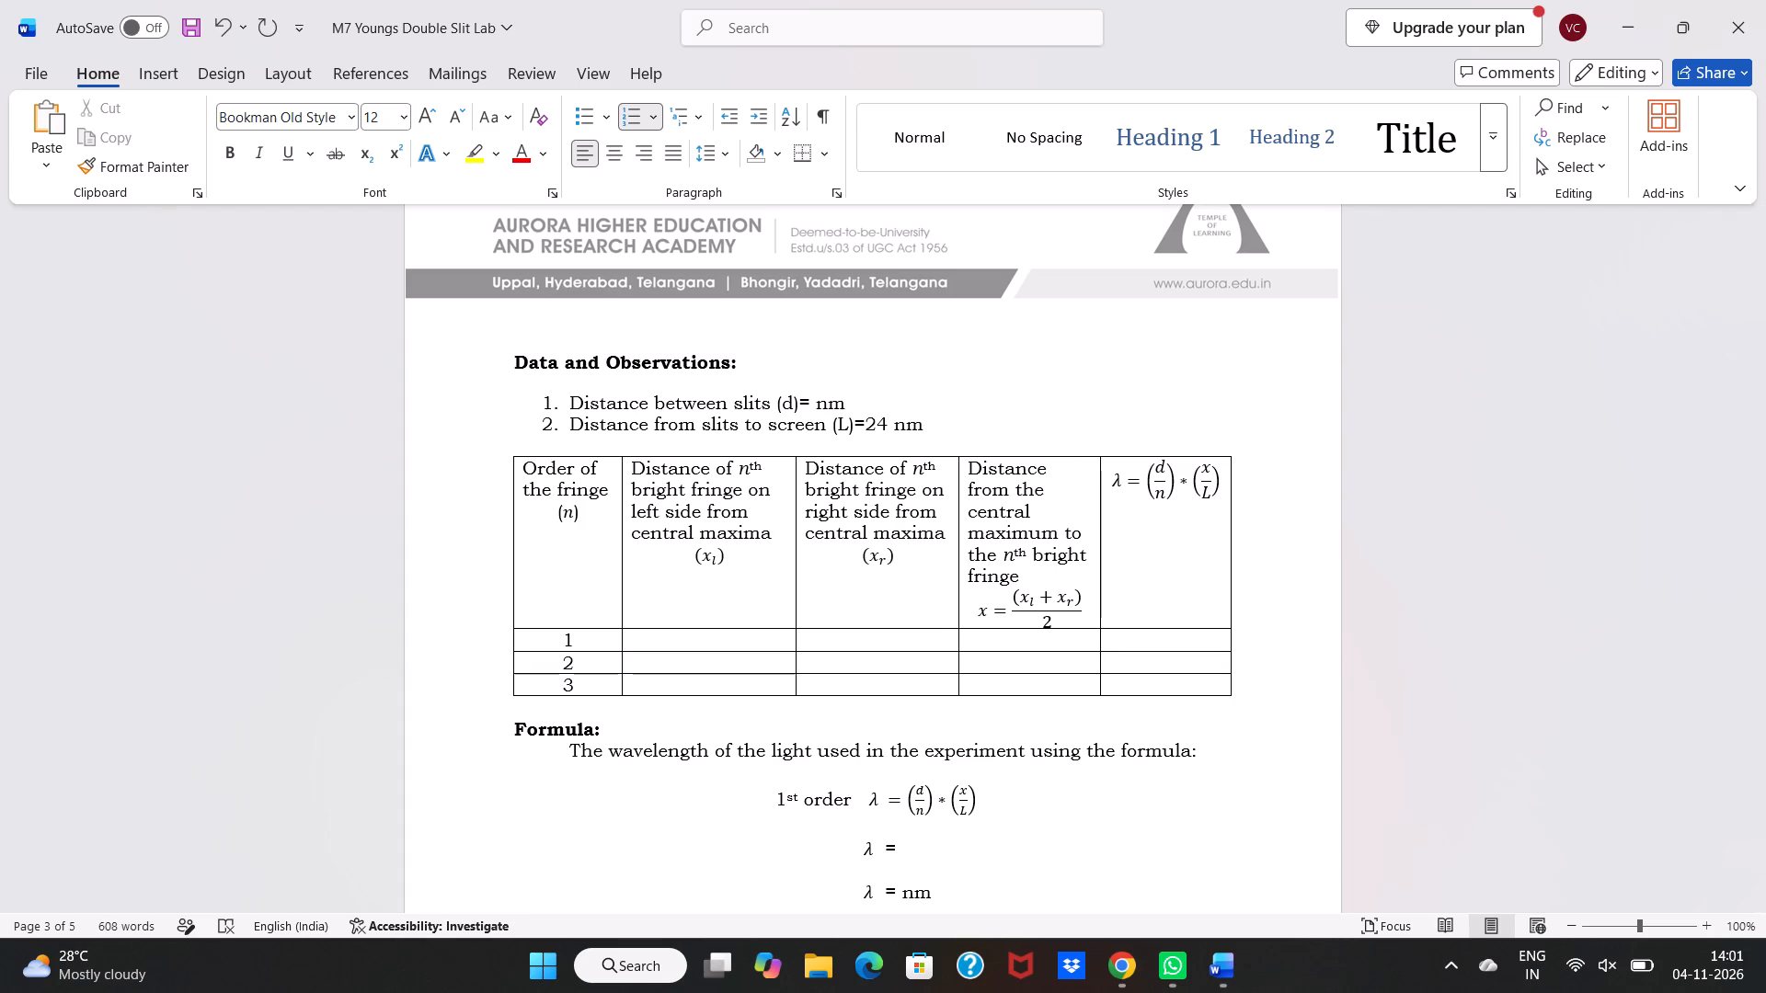
text(62)
key(period)
key(9)
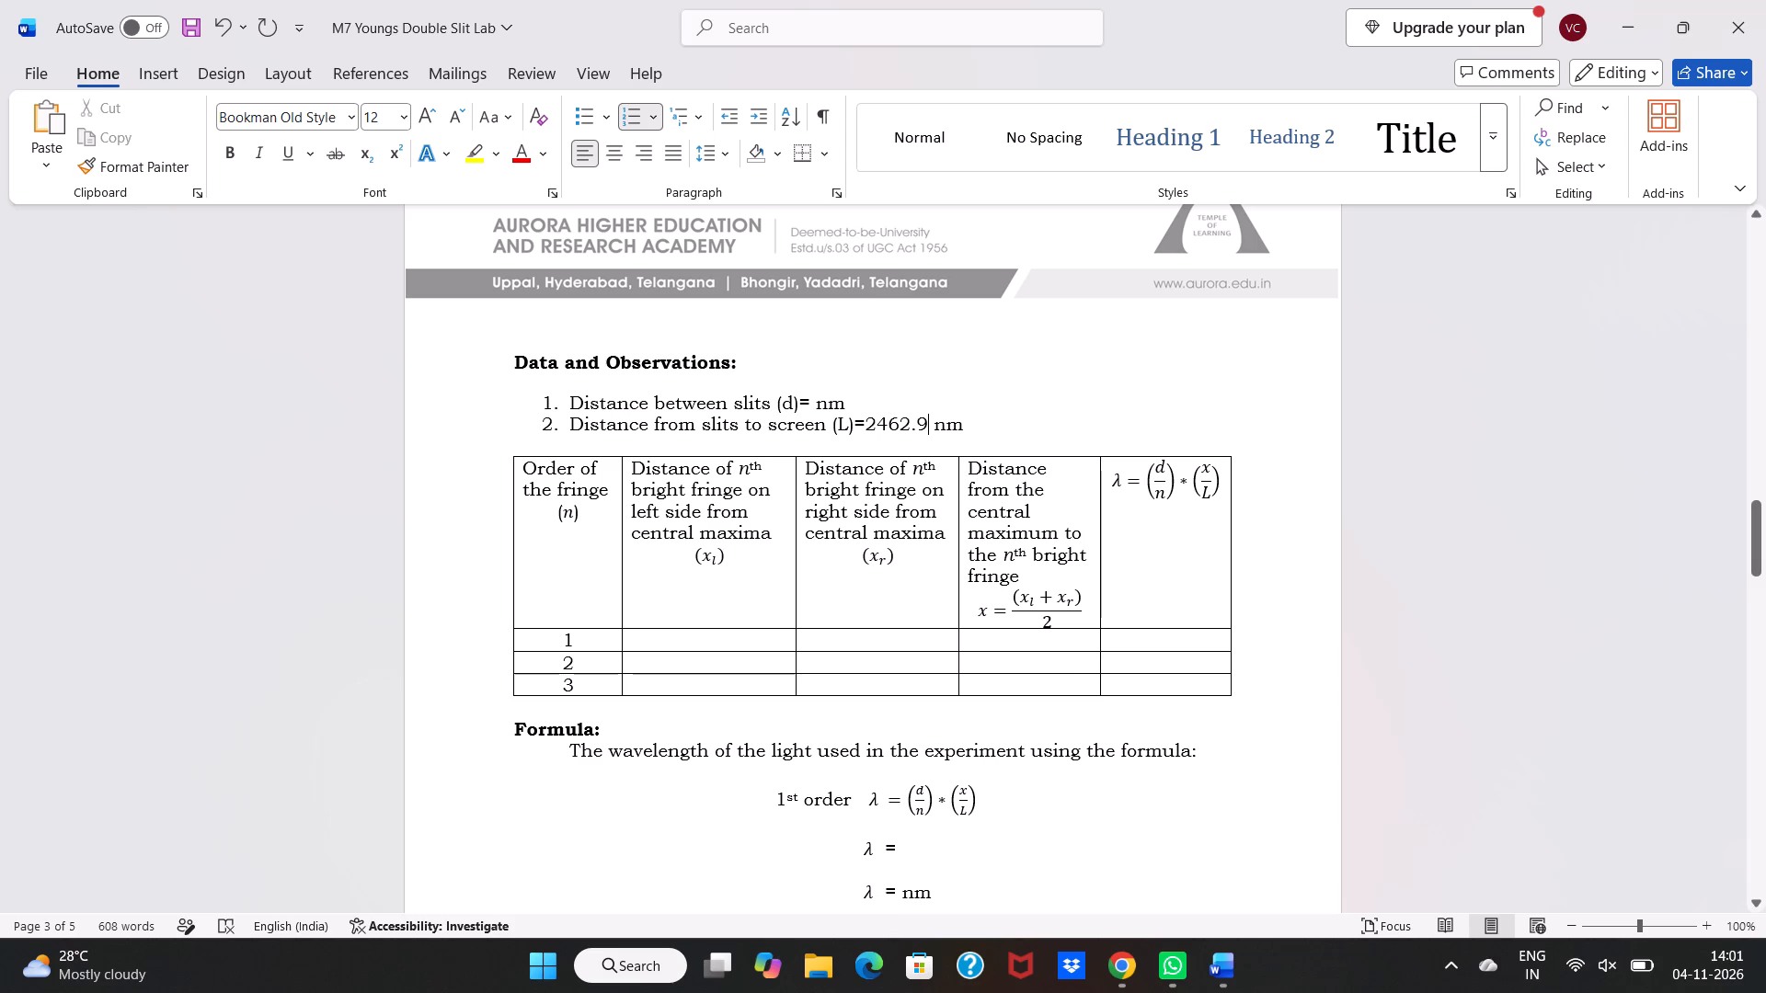
Check the slit separation in the Wave Interference simulation and enter 2700 as the distance between slits (d) in the Word lab document.
click(838, 289)
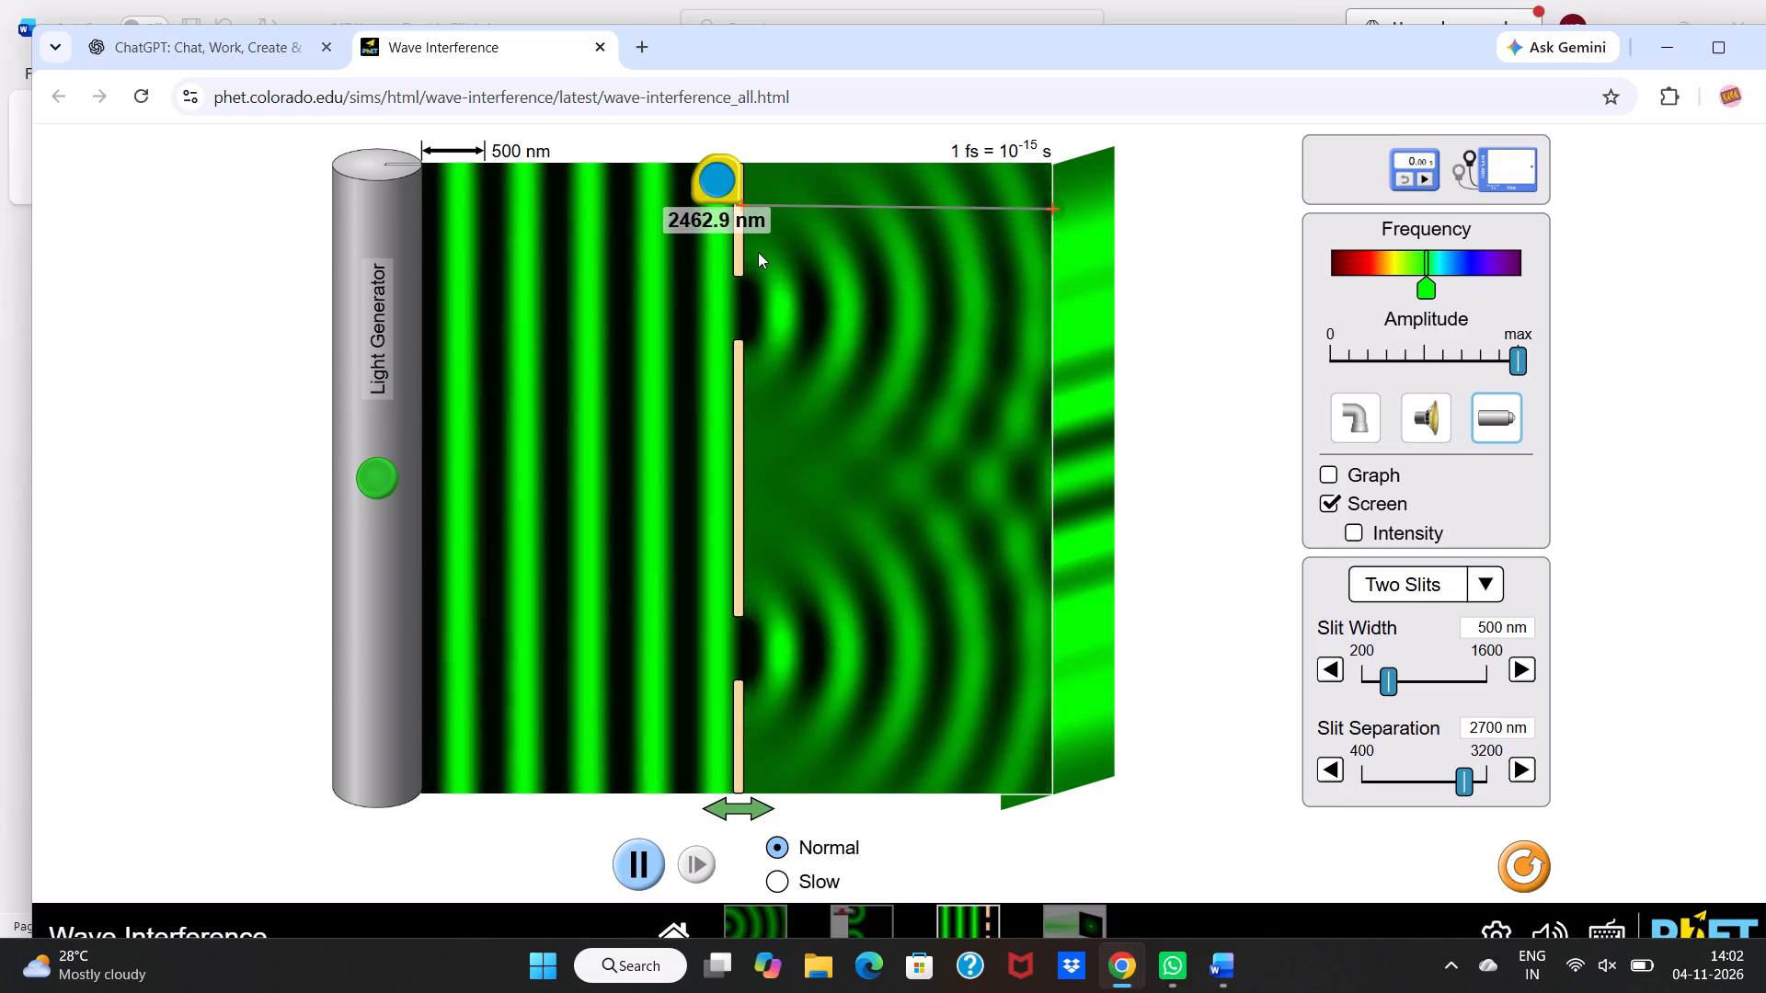
click(918, 257)
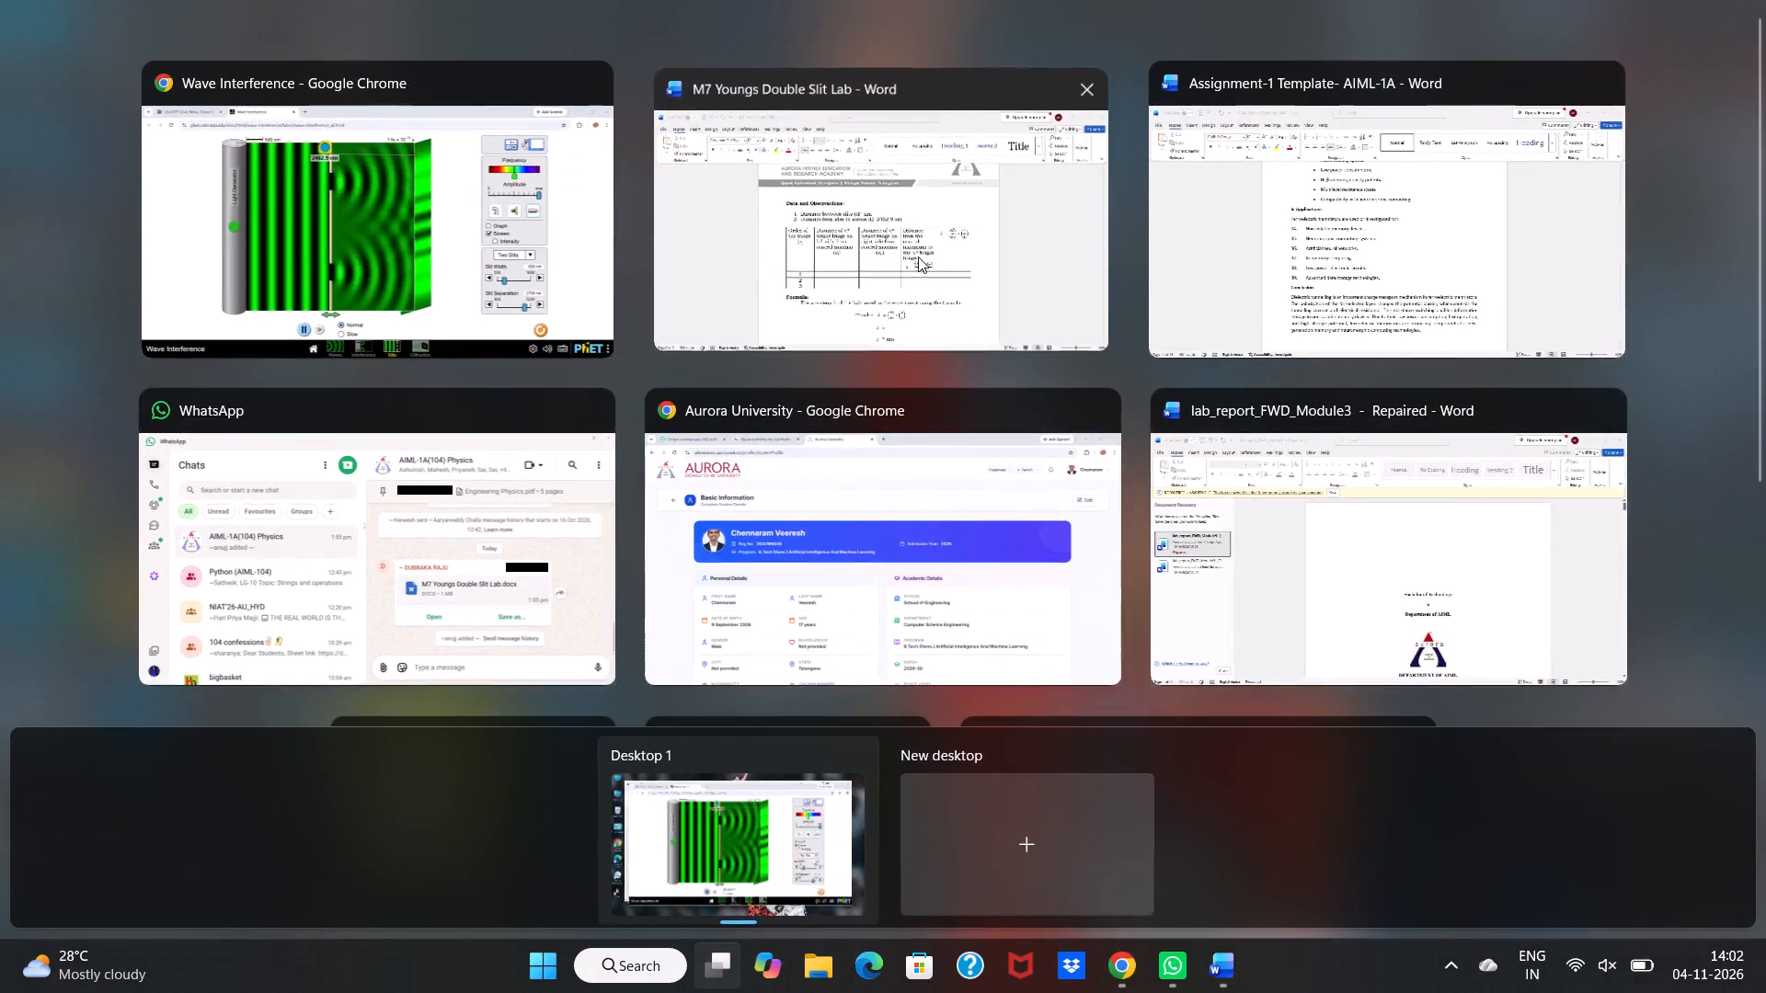
click(817, 398)
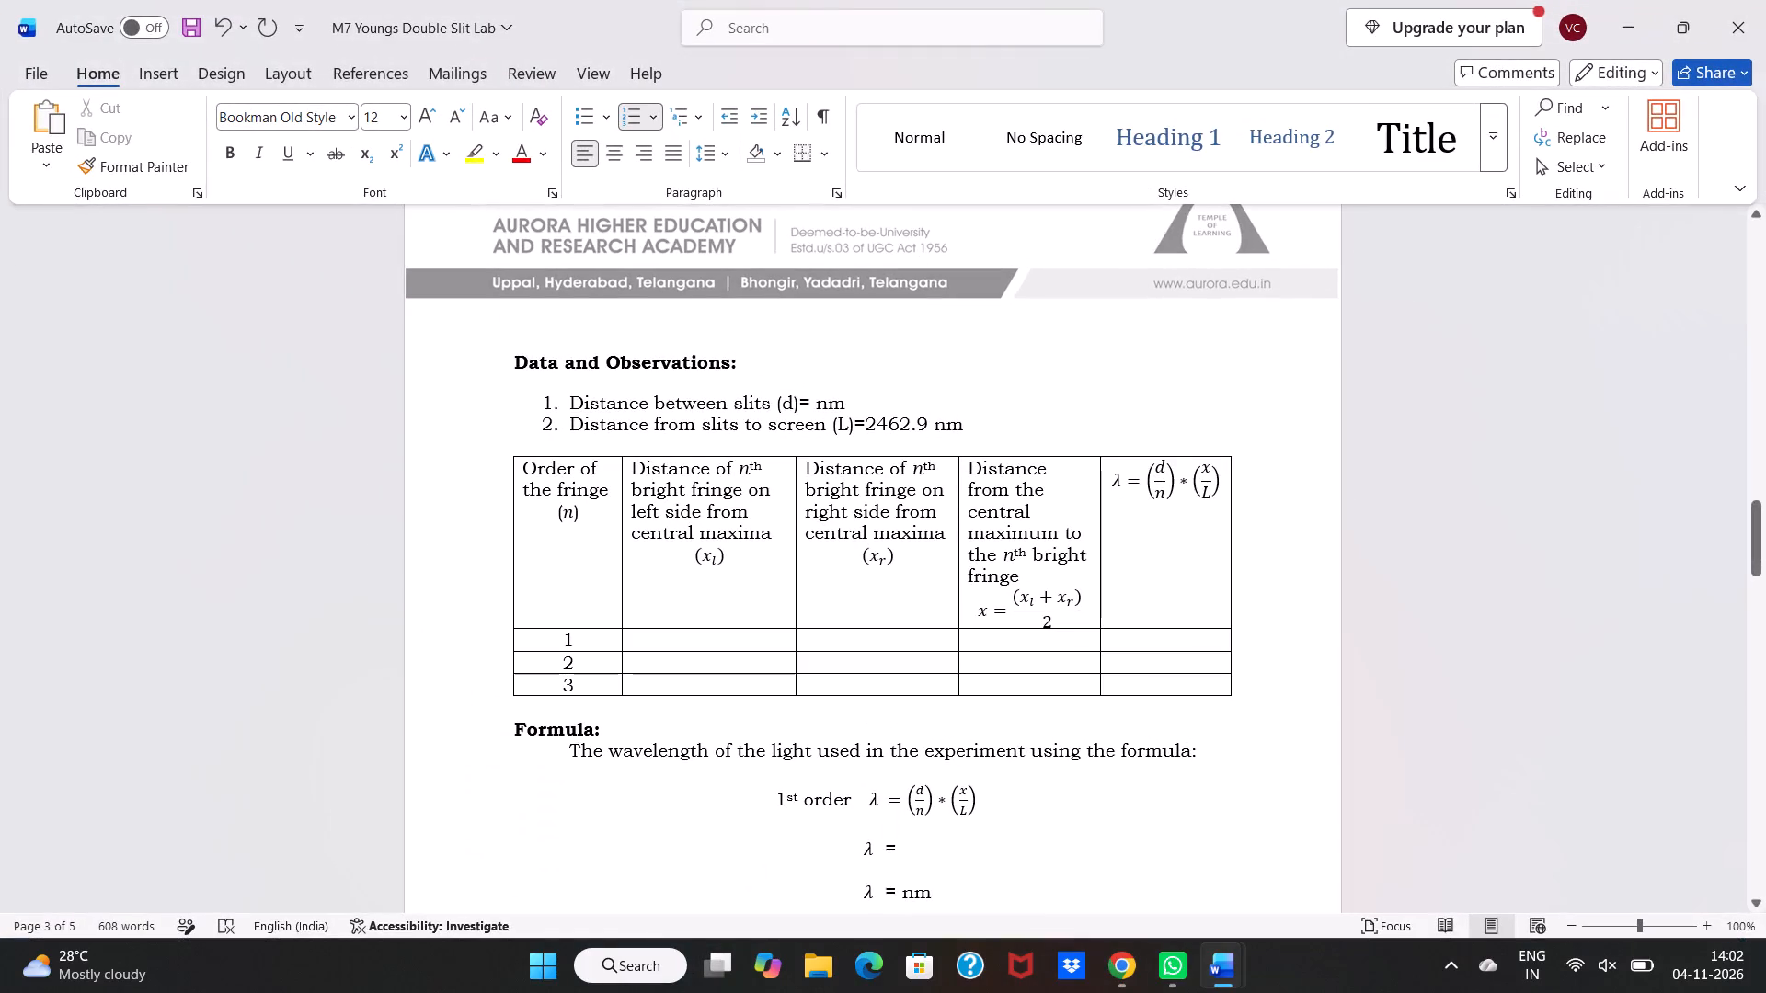
text(2700)
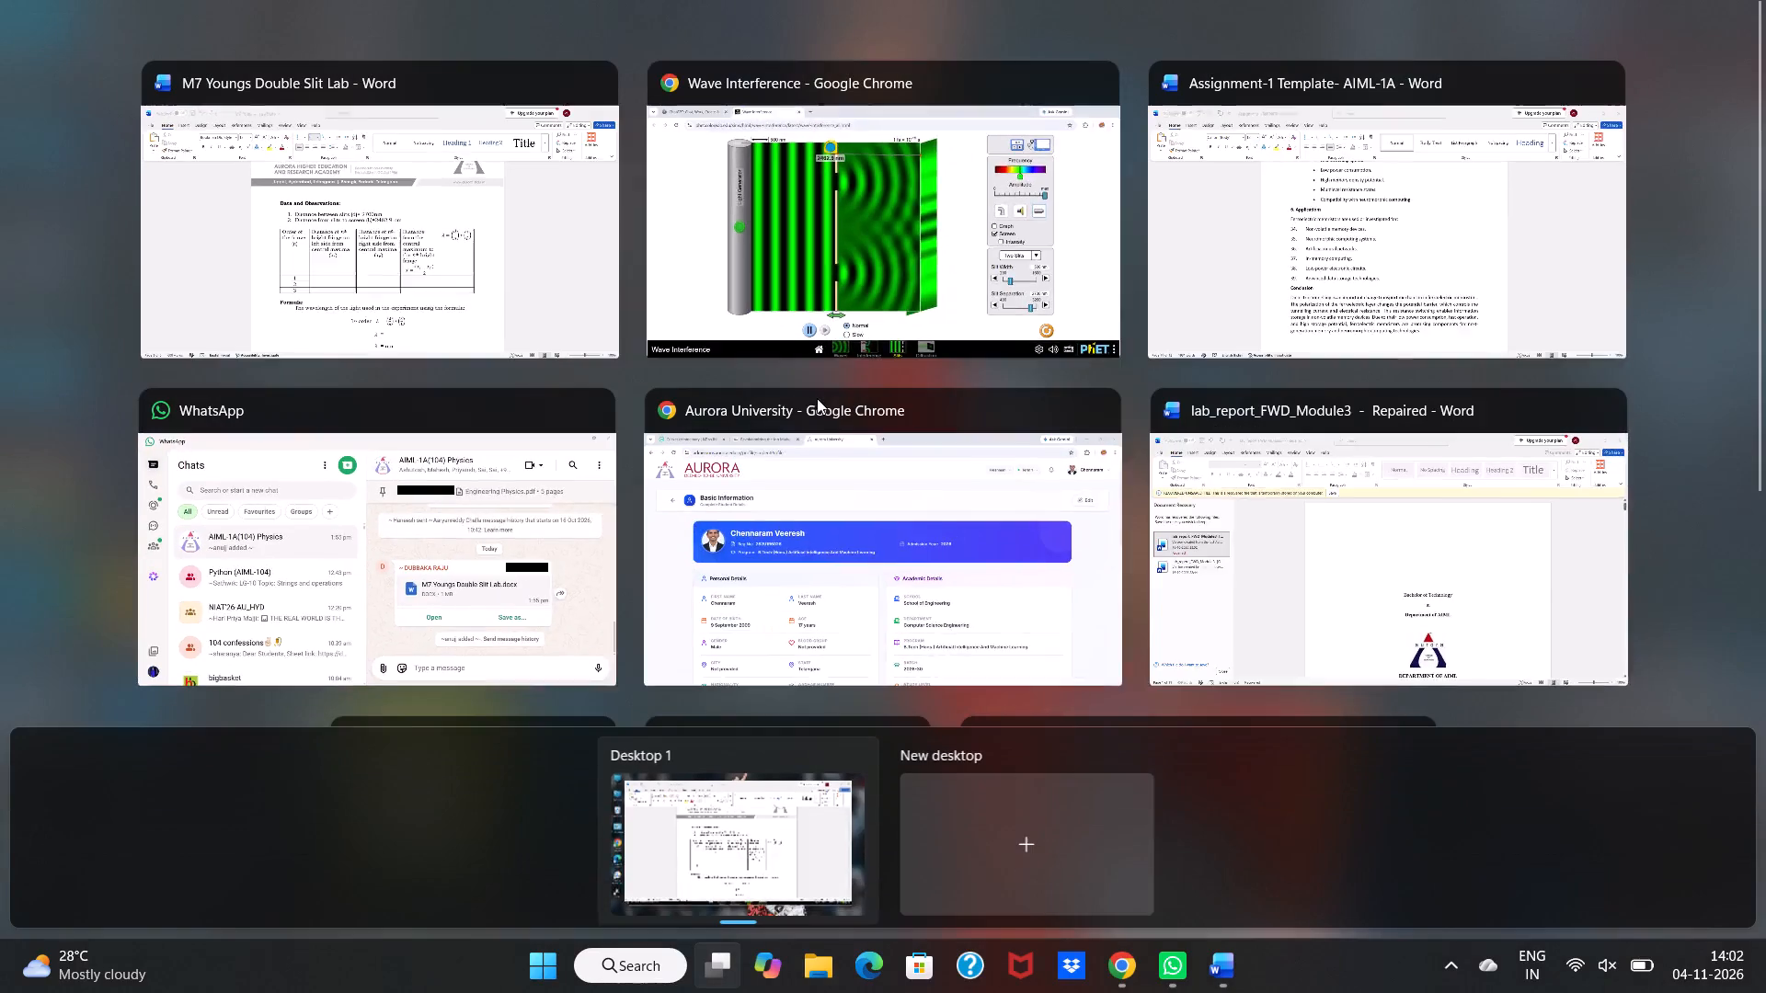
Switch to the Wave Interference simulation in Chrome and return the measuring tape to its toolbox.
click(818, 281)
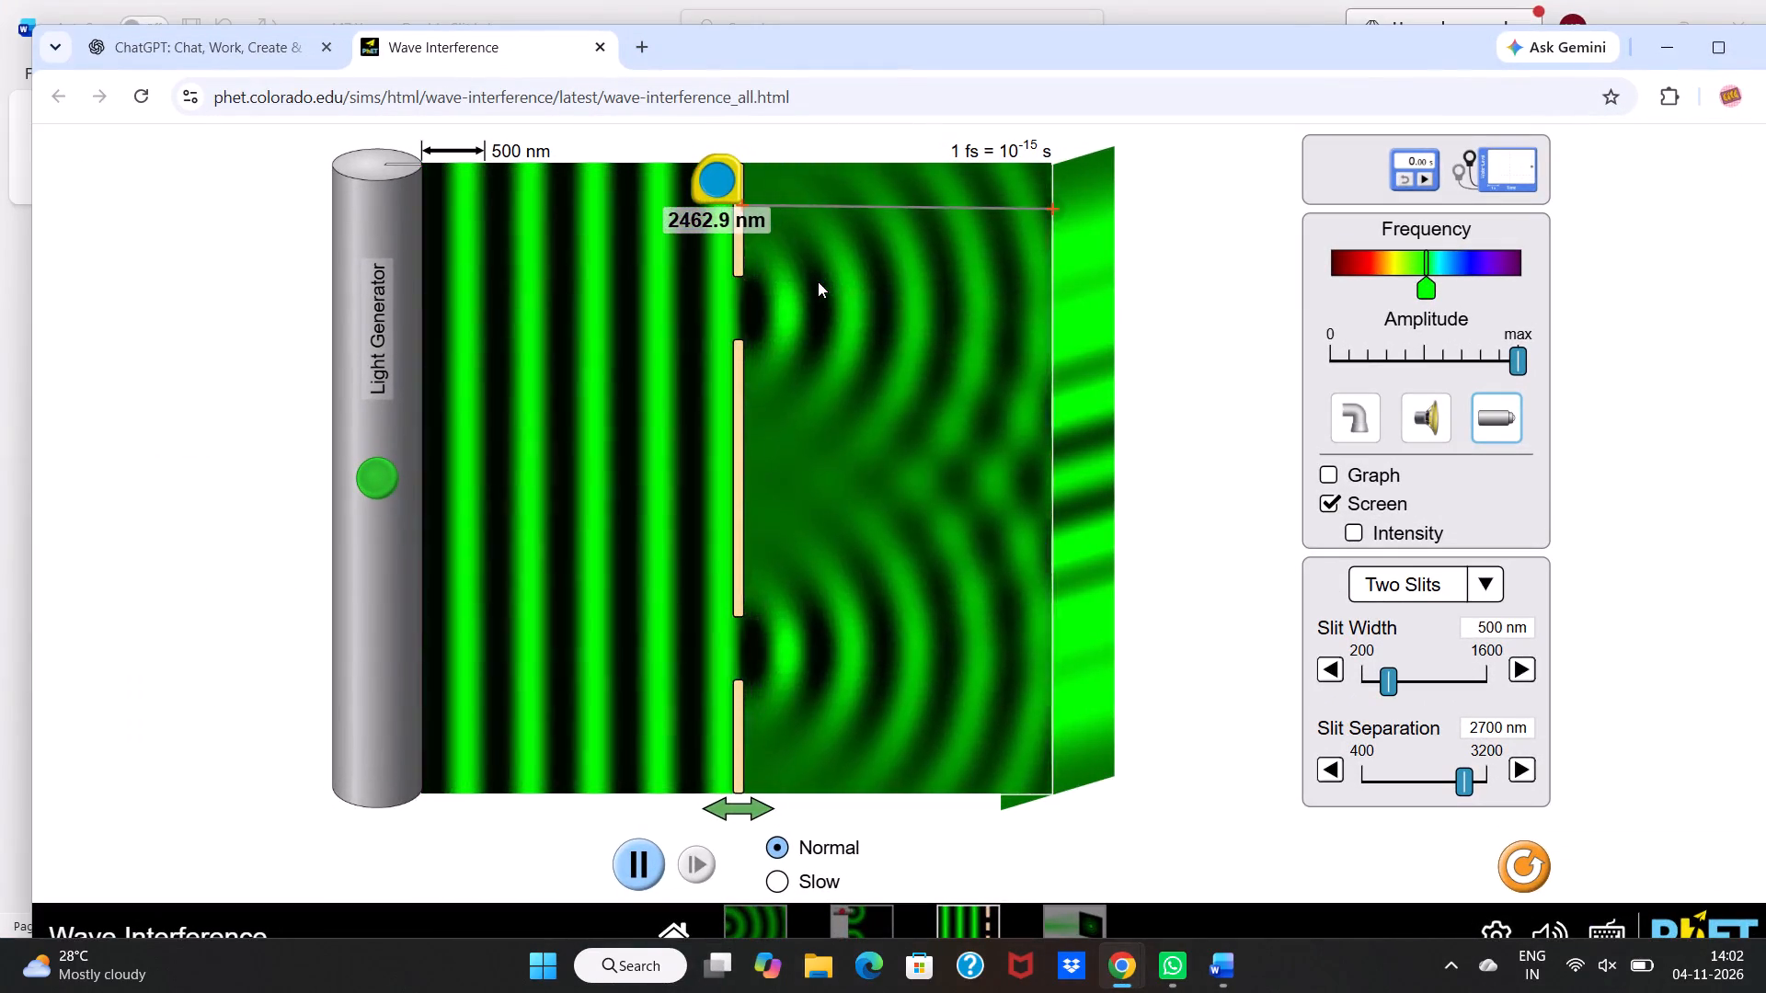
drag(719, 188, 835, 194)
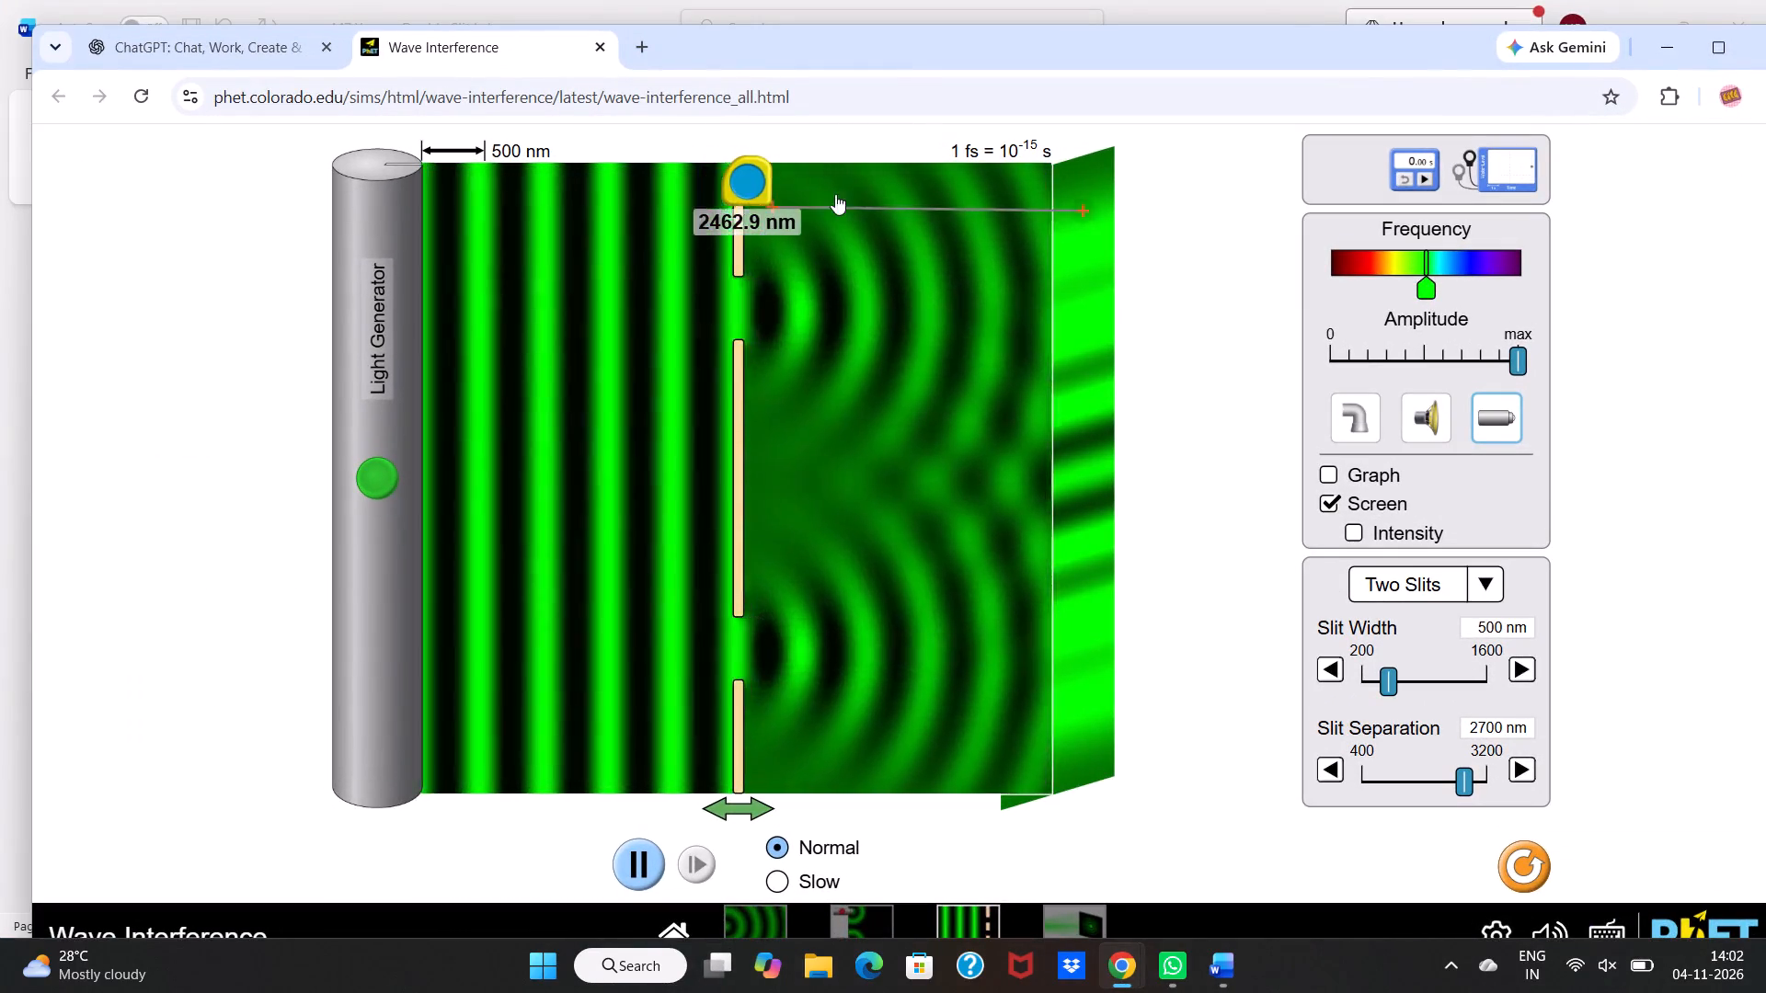
drag(835, 194, 1333, 156)
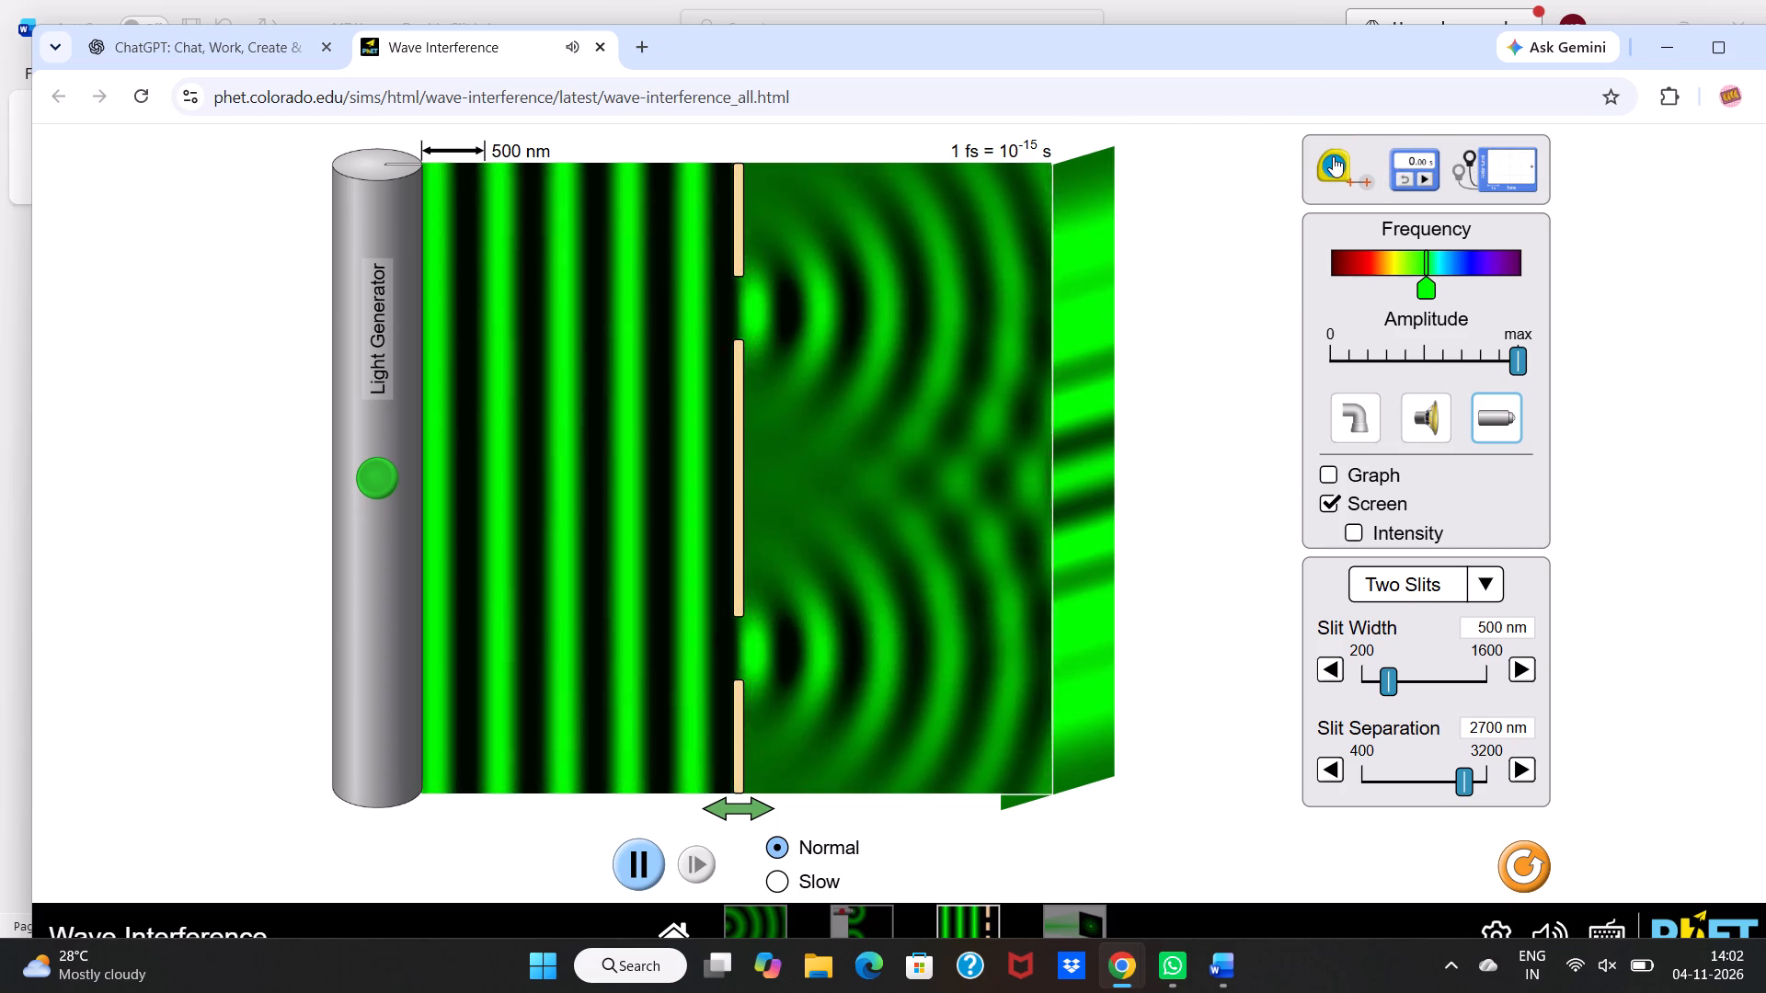
Measure from the central maximum to the first bright fringe above it on the projection screen with the measuring tape.
drag(1333, 156, 1103, 403)
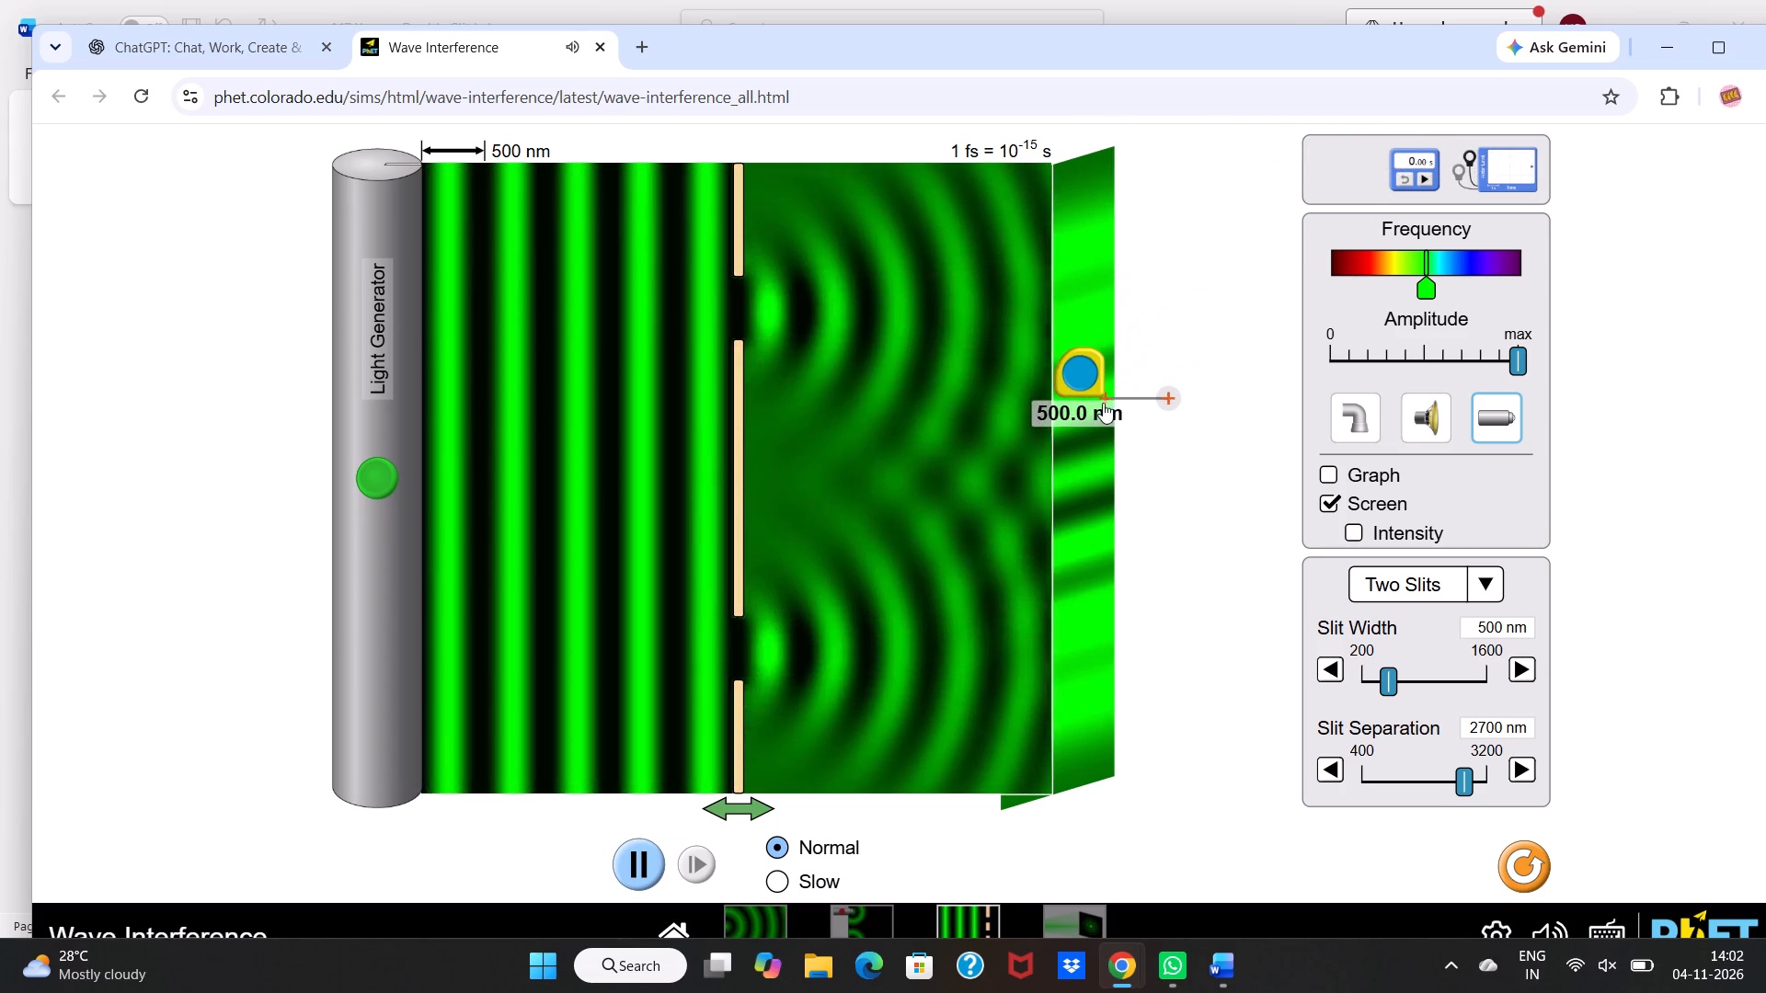
drag(1103, 403, 1100, 425)
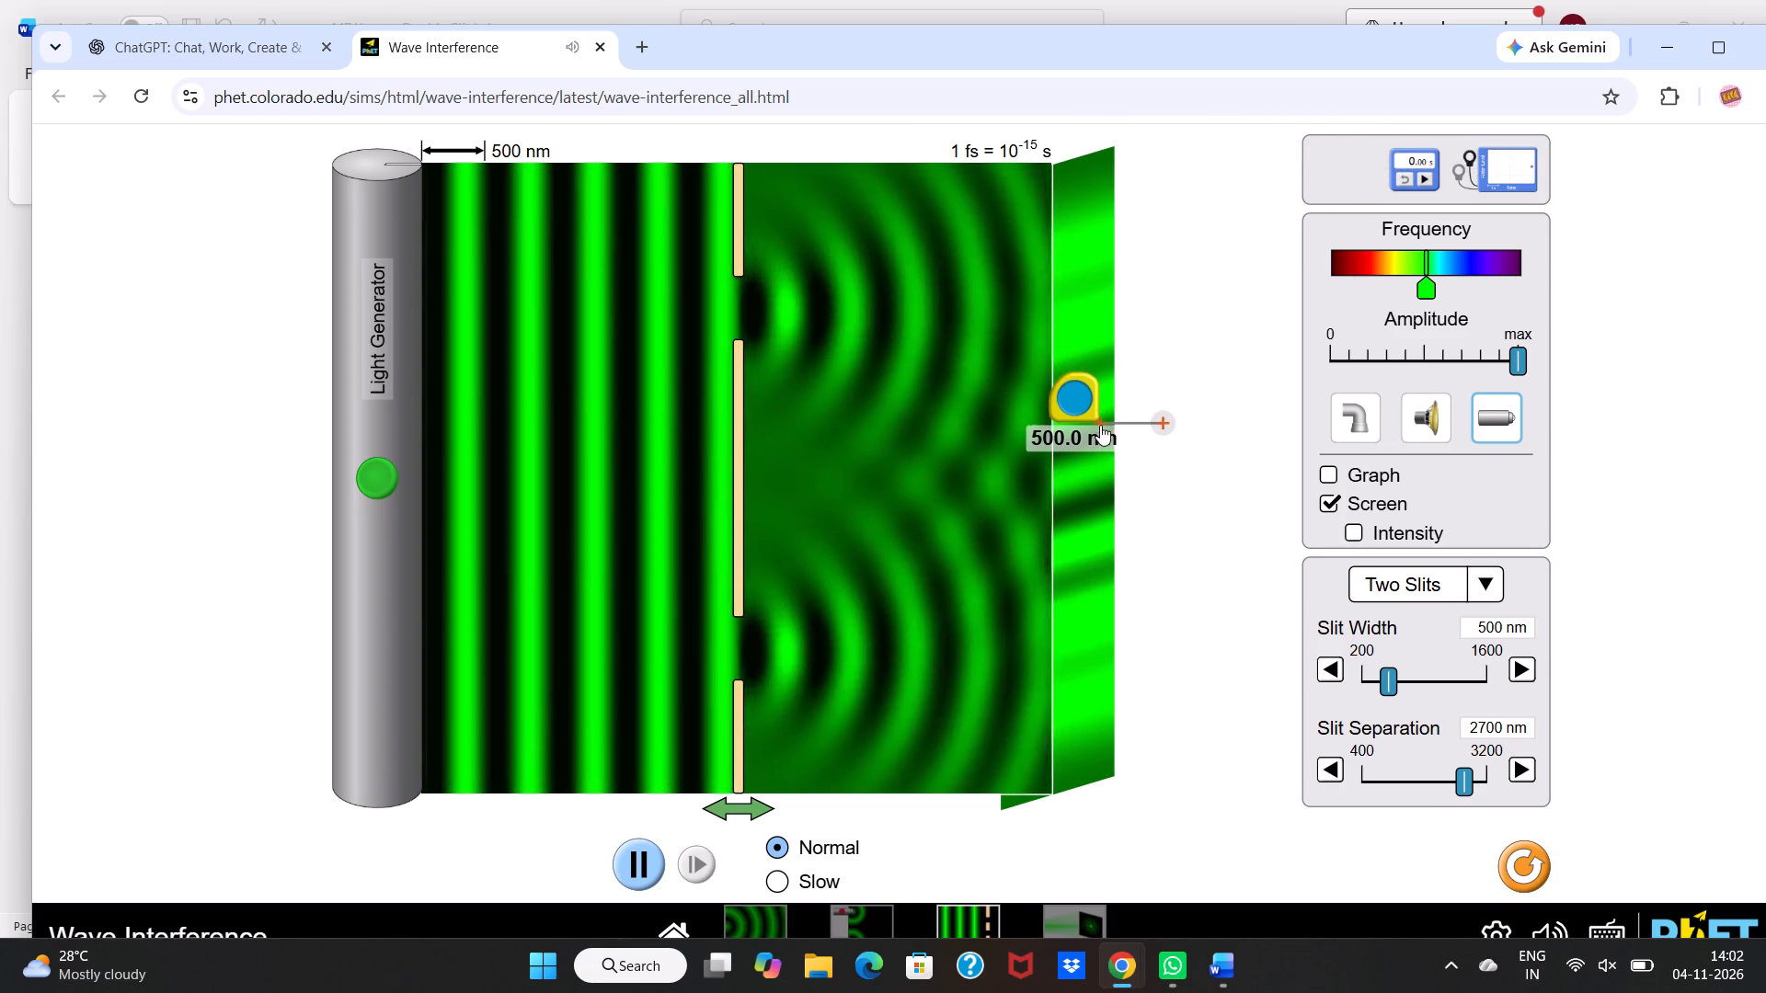
drag(1100, 425, 1084, 558)
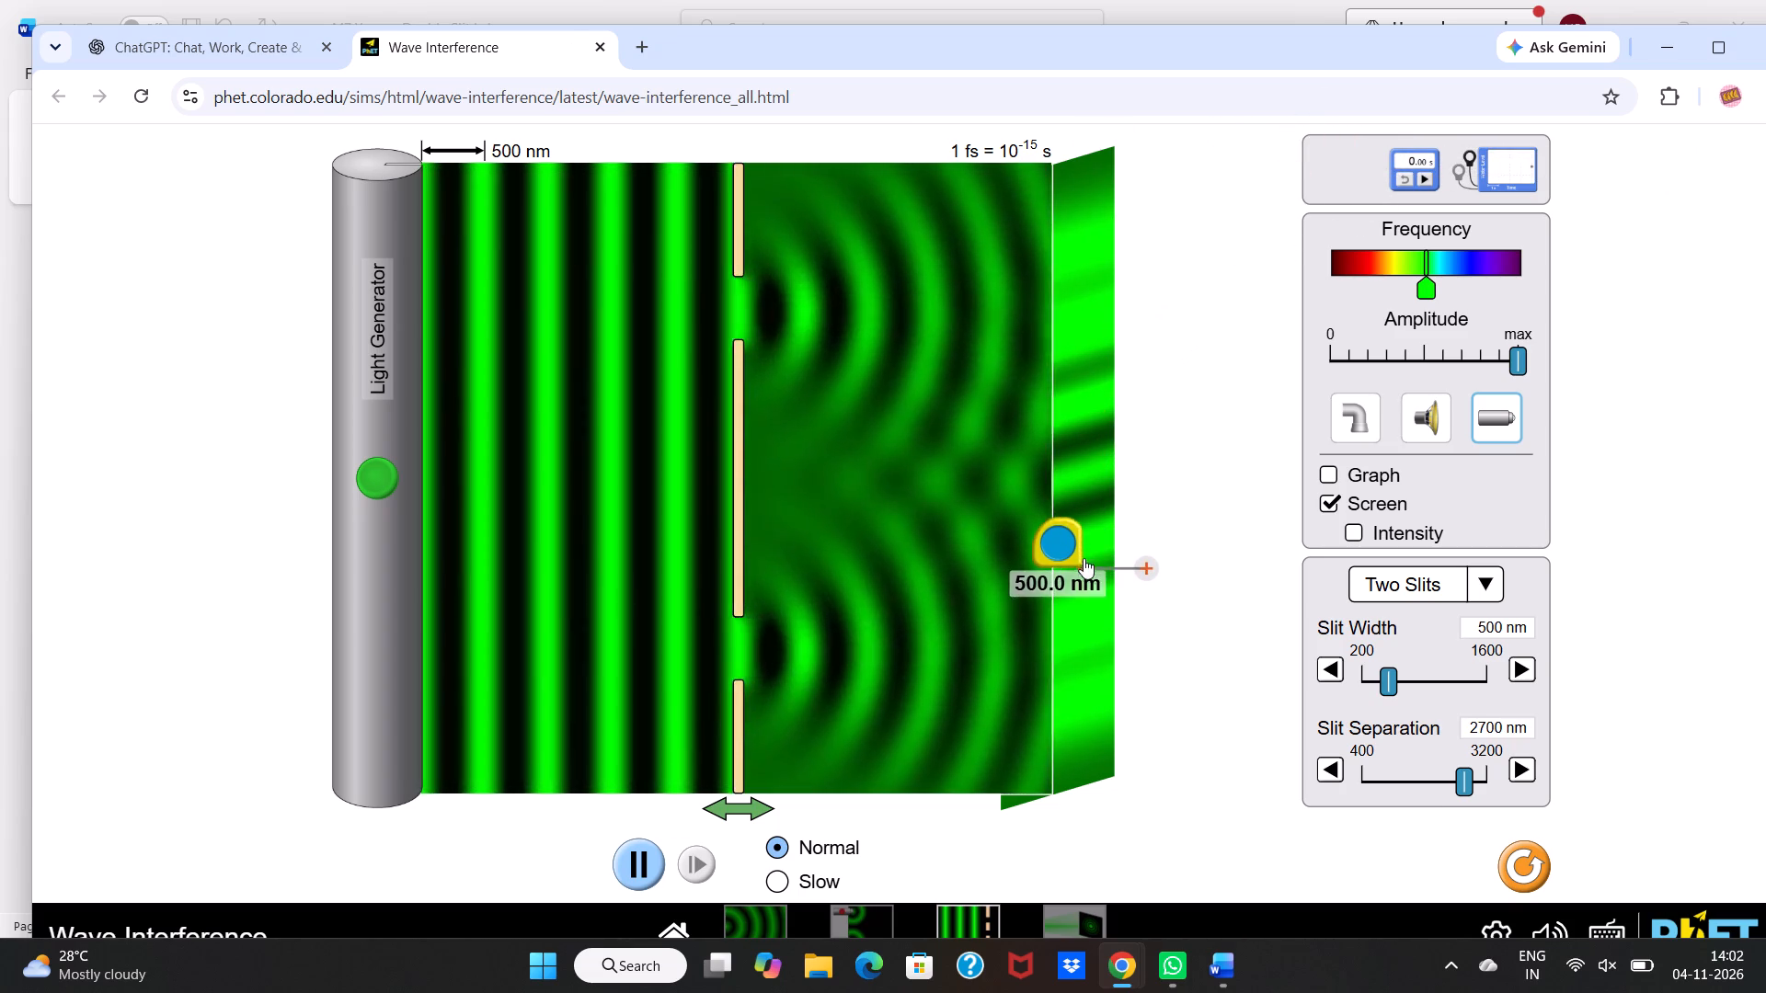
drag(1084, 558, 1077, 527)
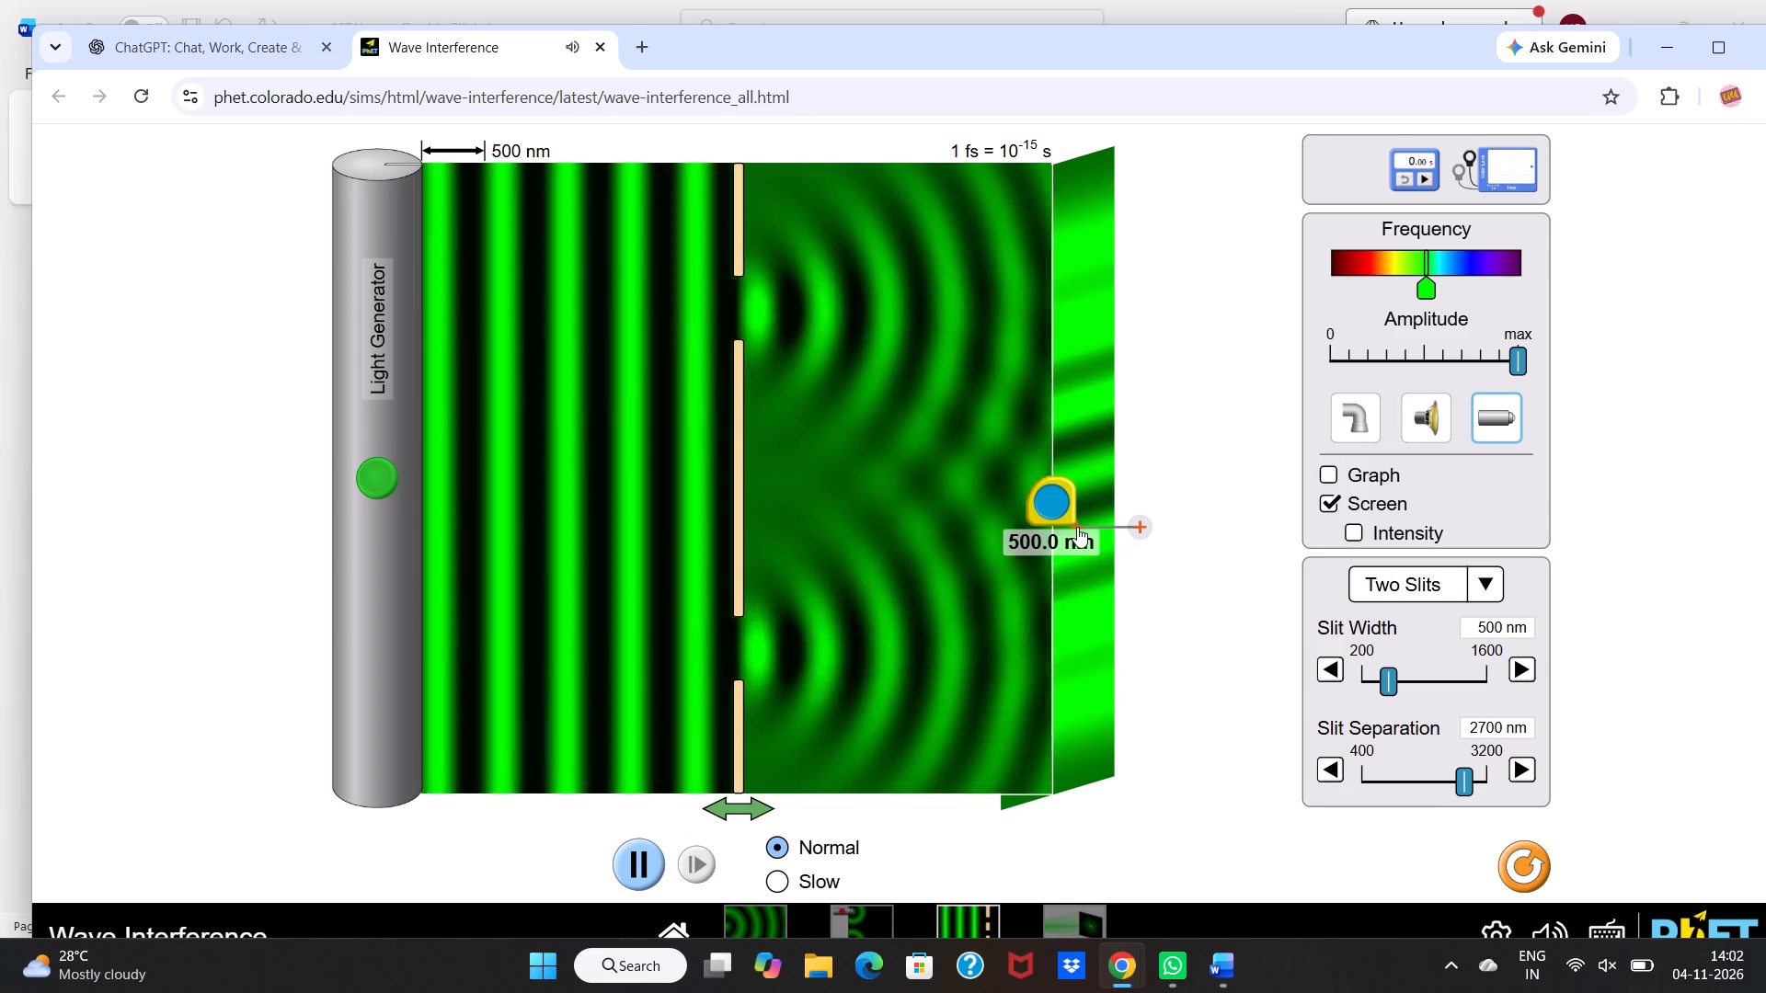
drag(1136, 529, 1084, 443)
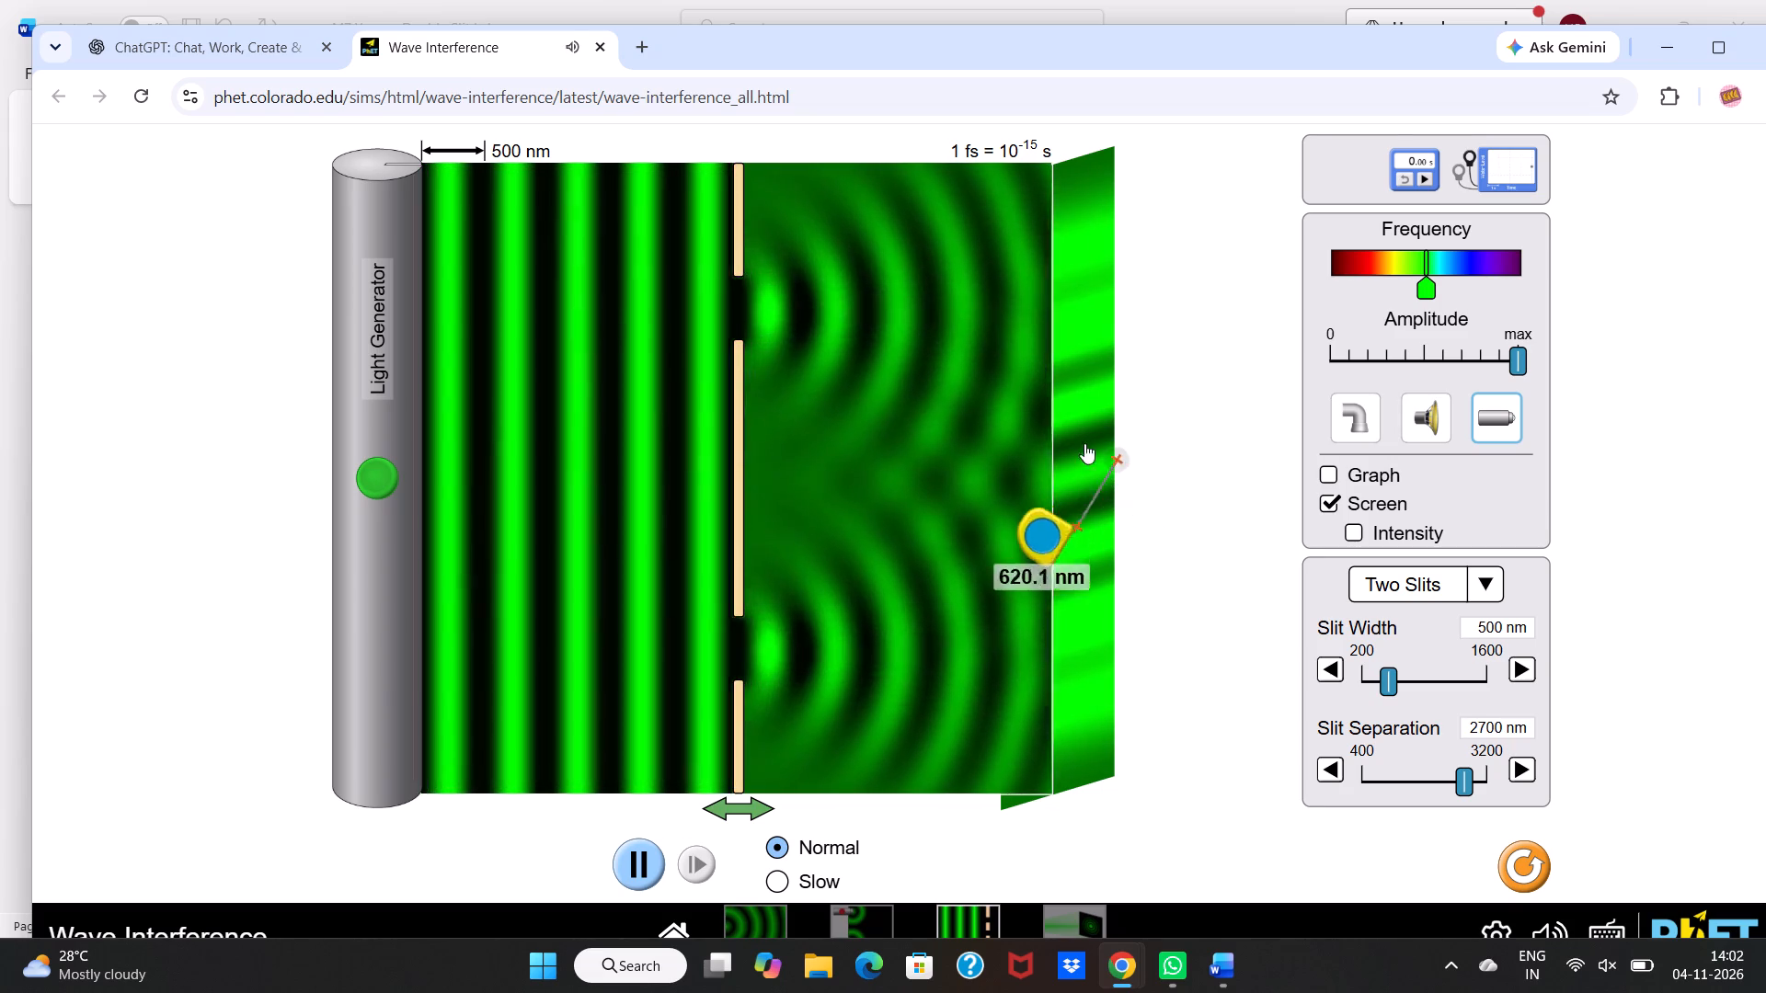
drag(1084, 443, 1066, 426)
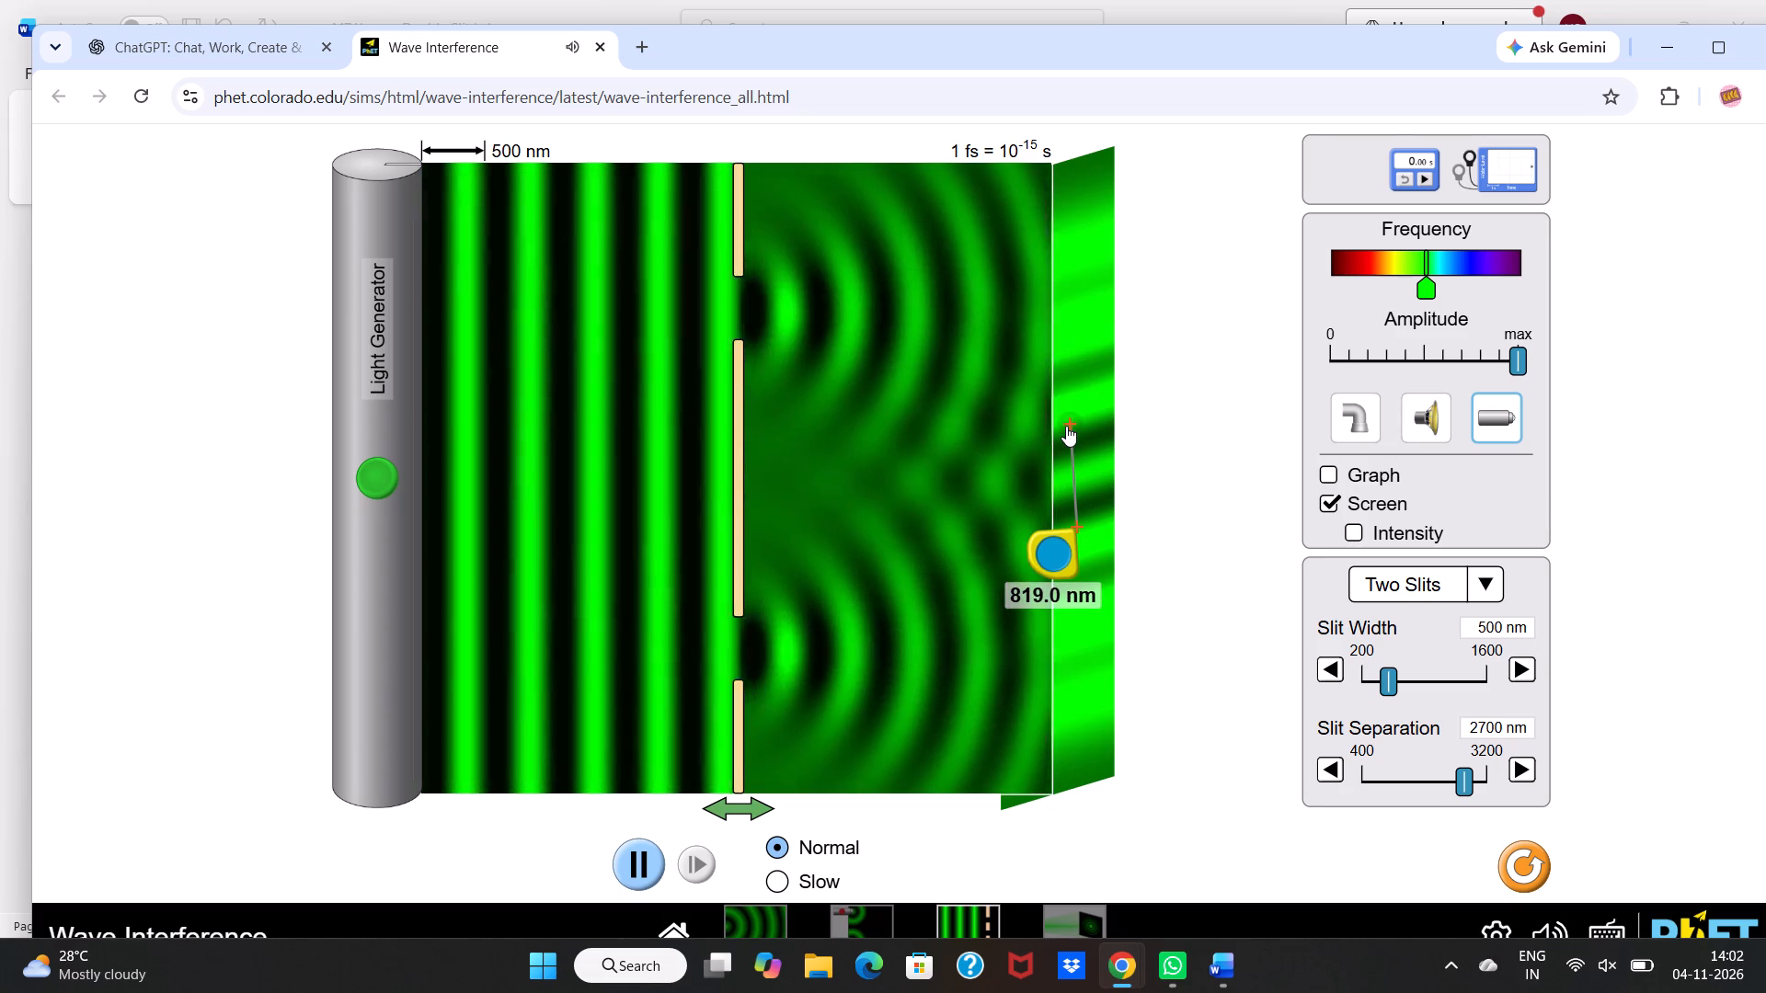
drag(1066, 426, 1068, 431)
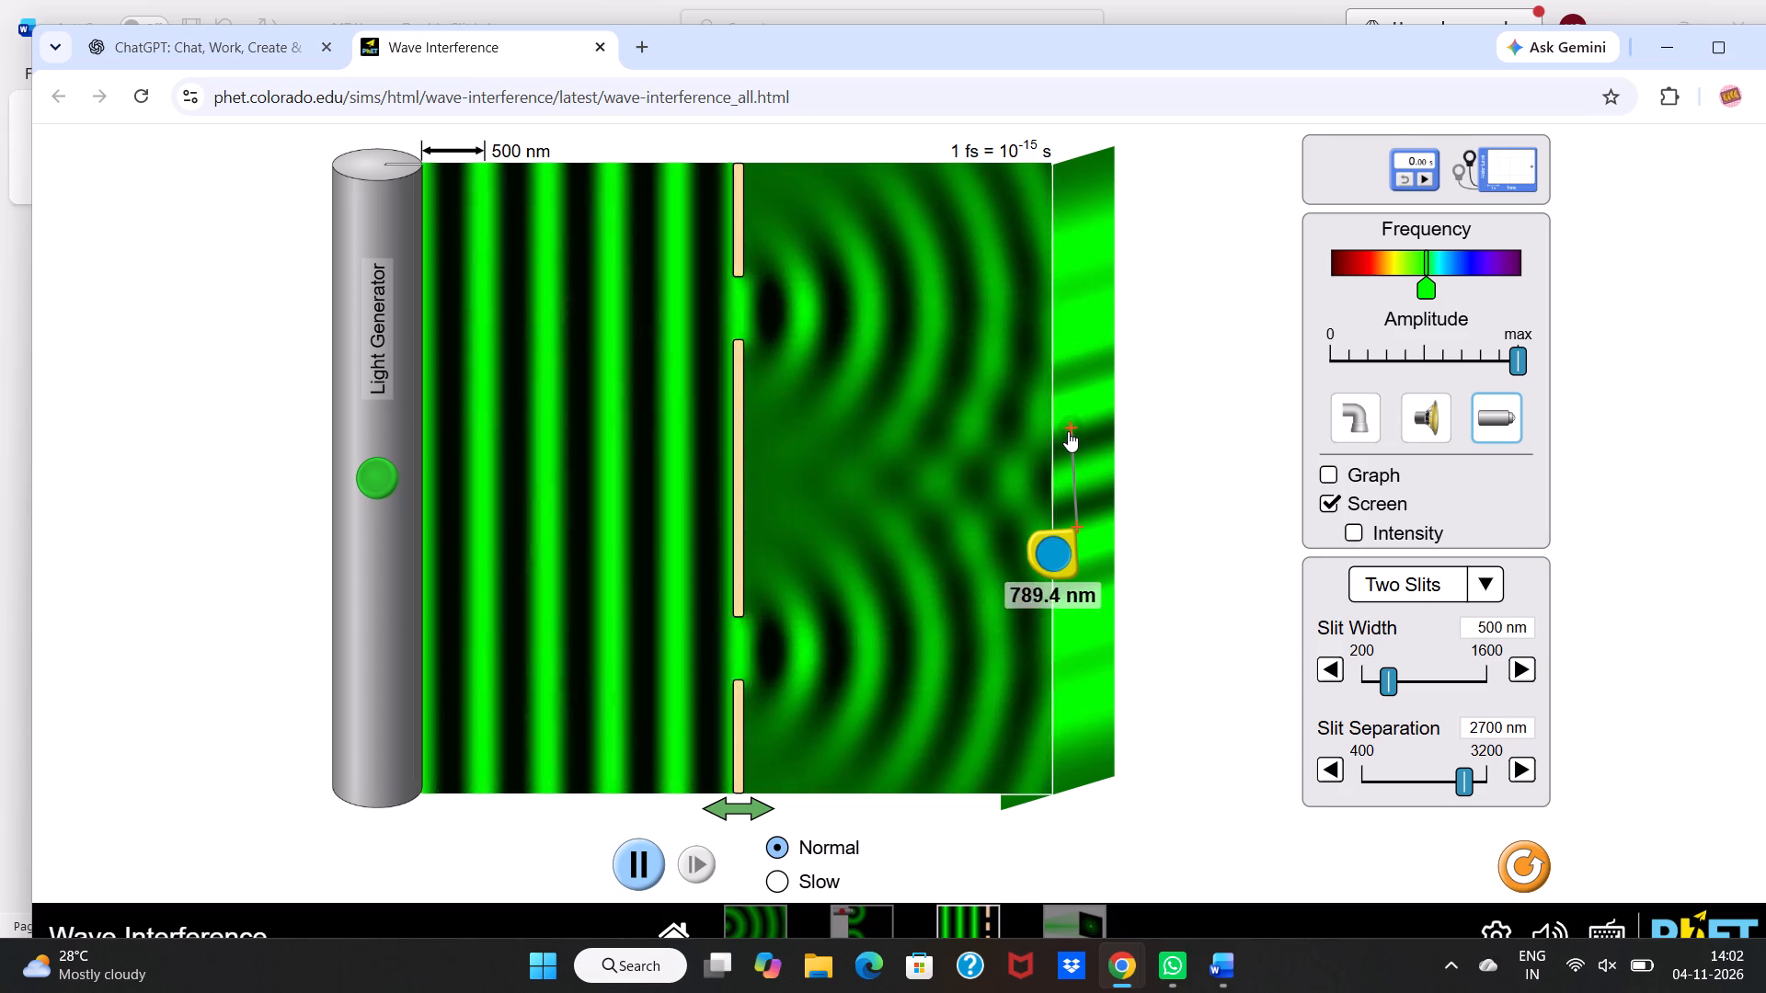
drag(1068, 431, 1070, 432)
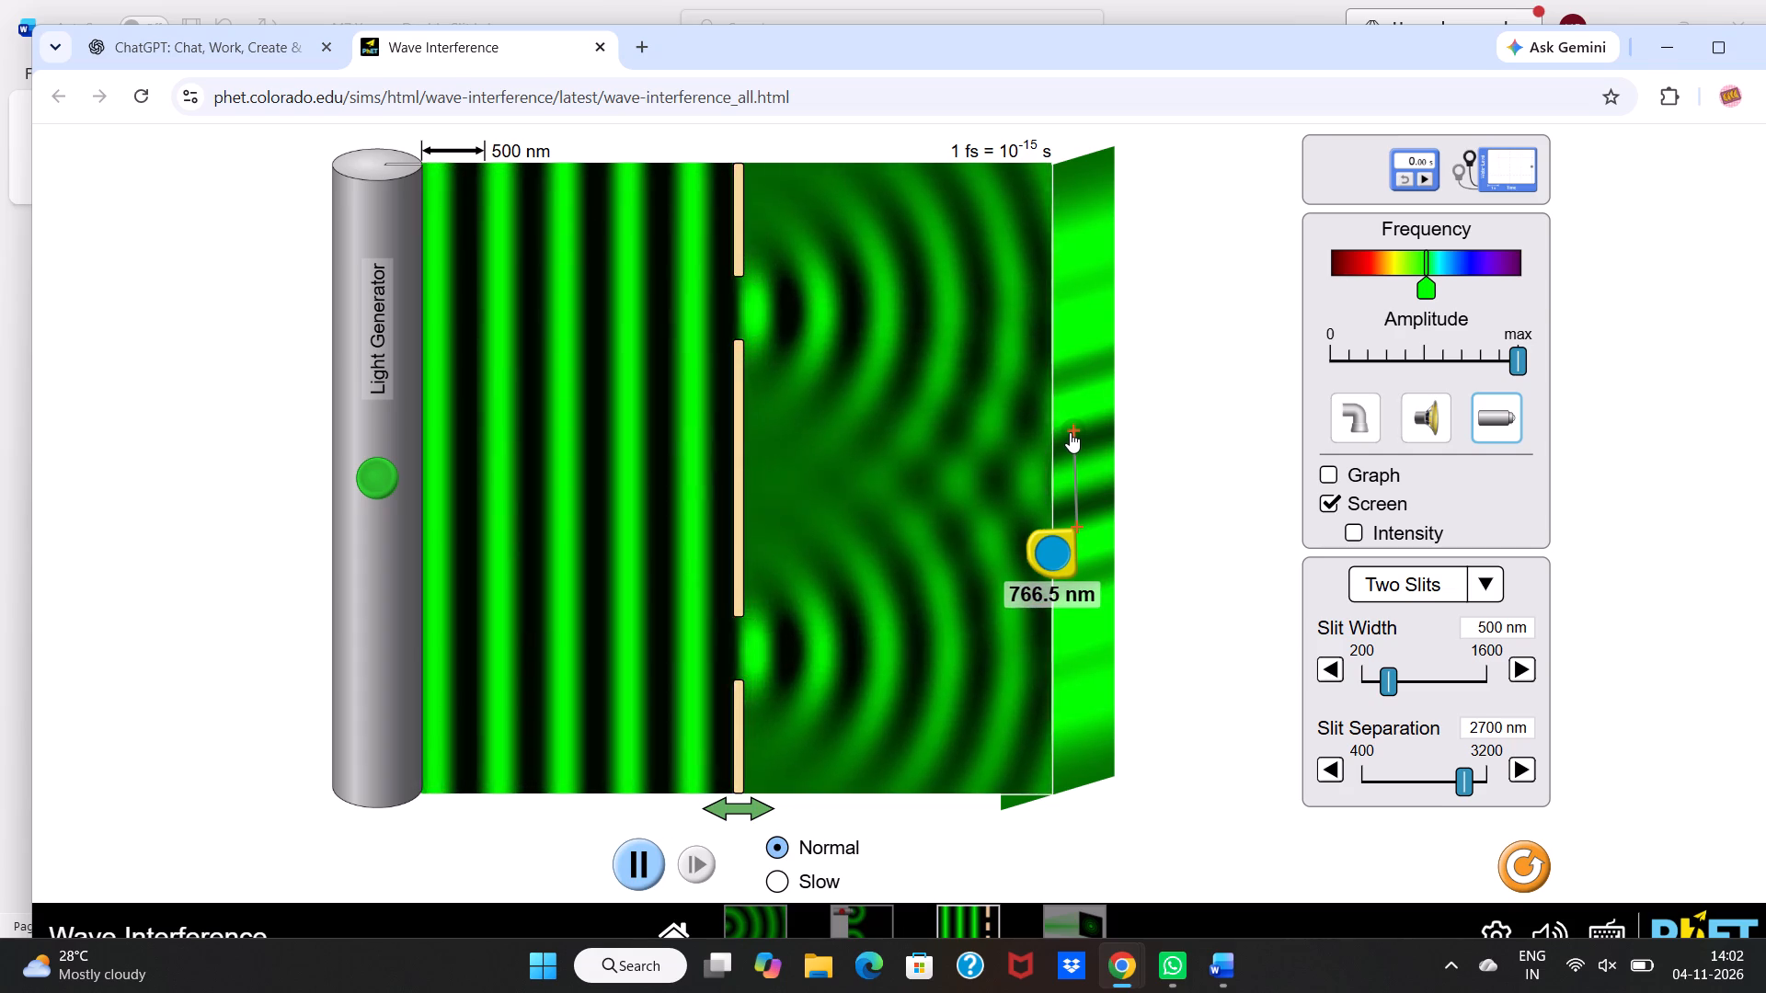
drag(1070, 432, 1071, 414)
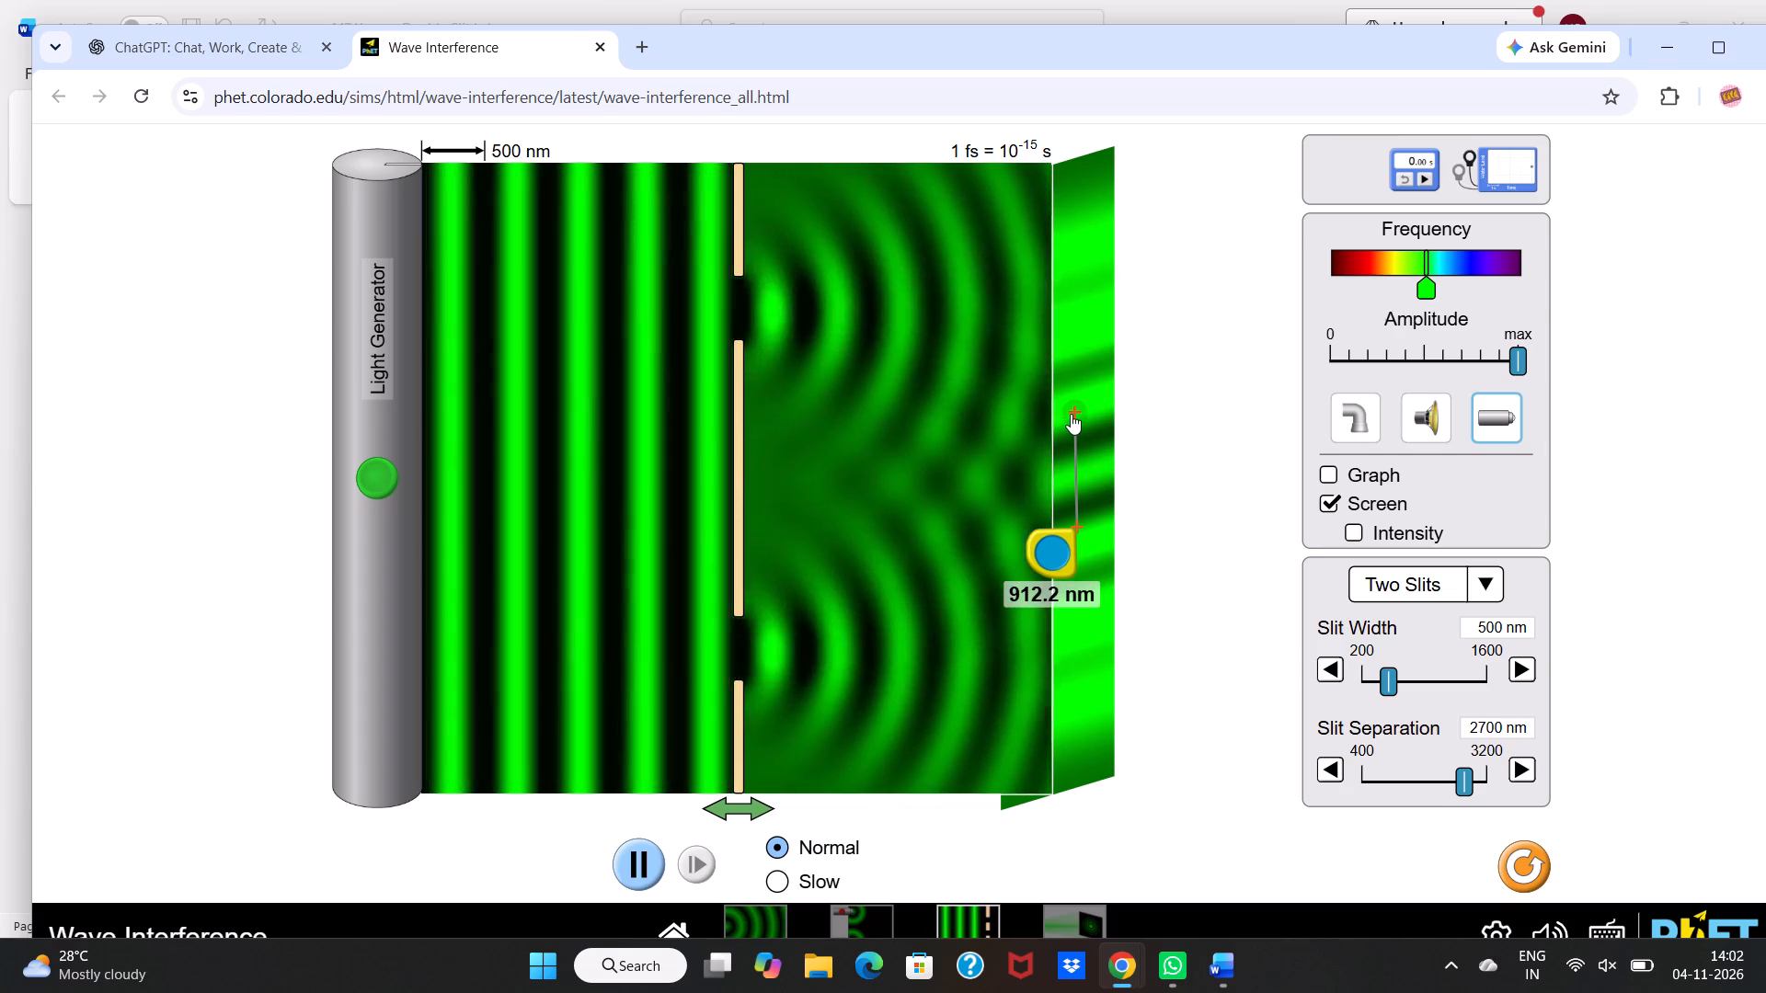
drag(1078, 522, 1079, 502)
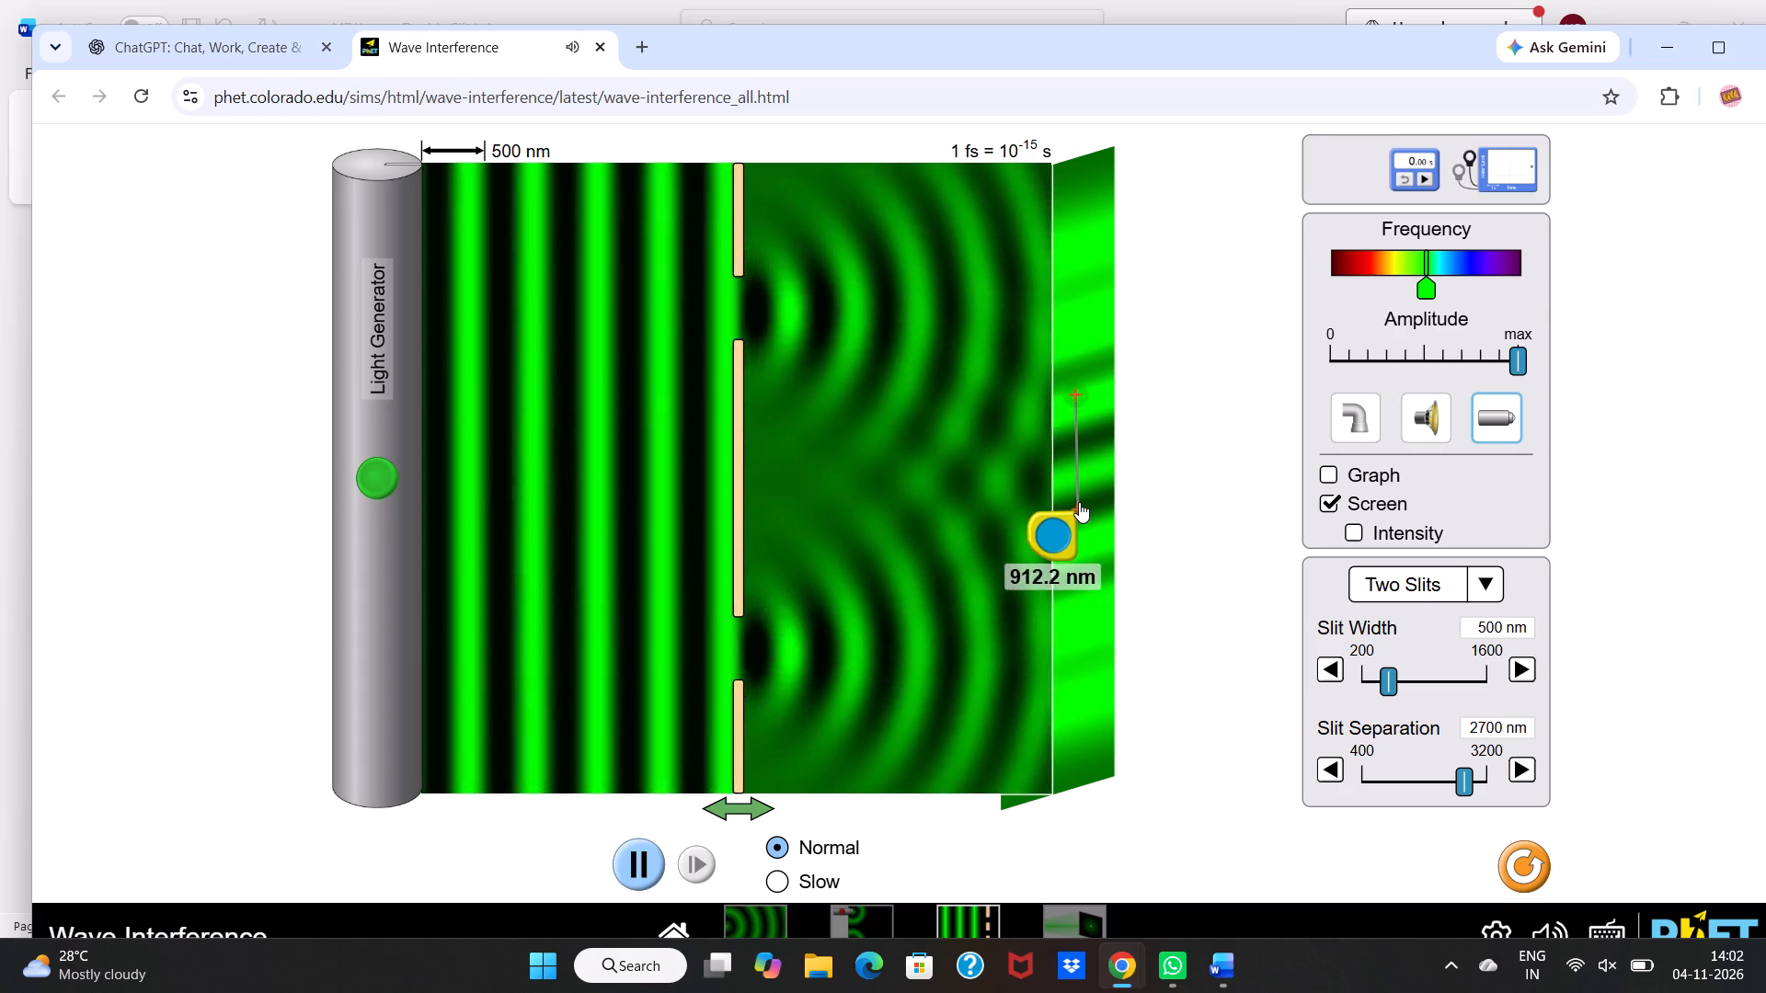
drag(1079, 502, 1073, 480)
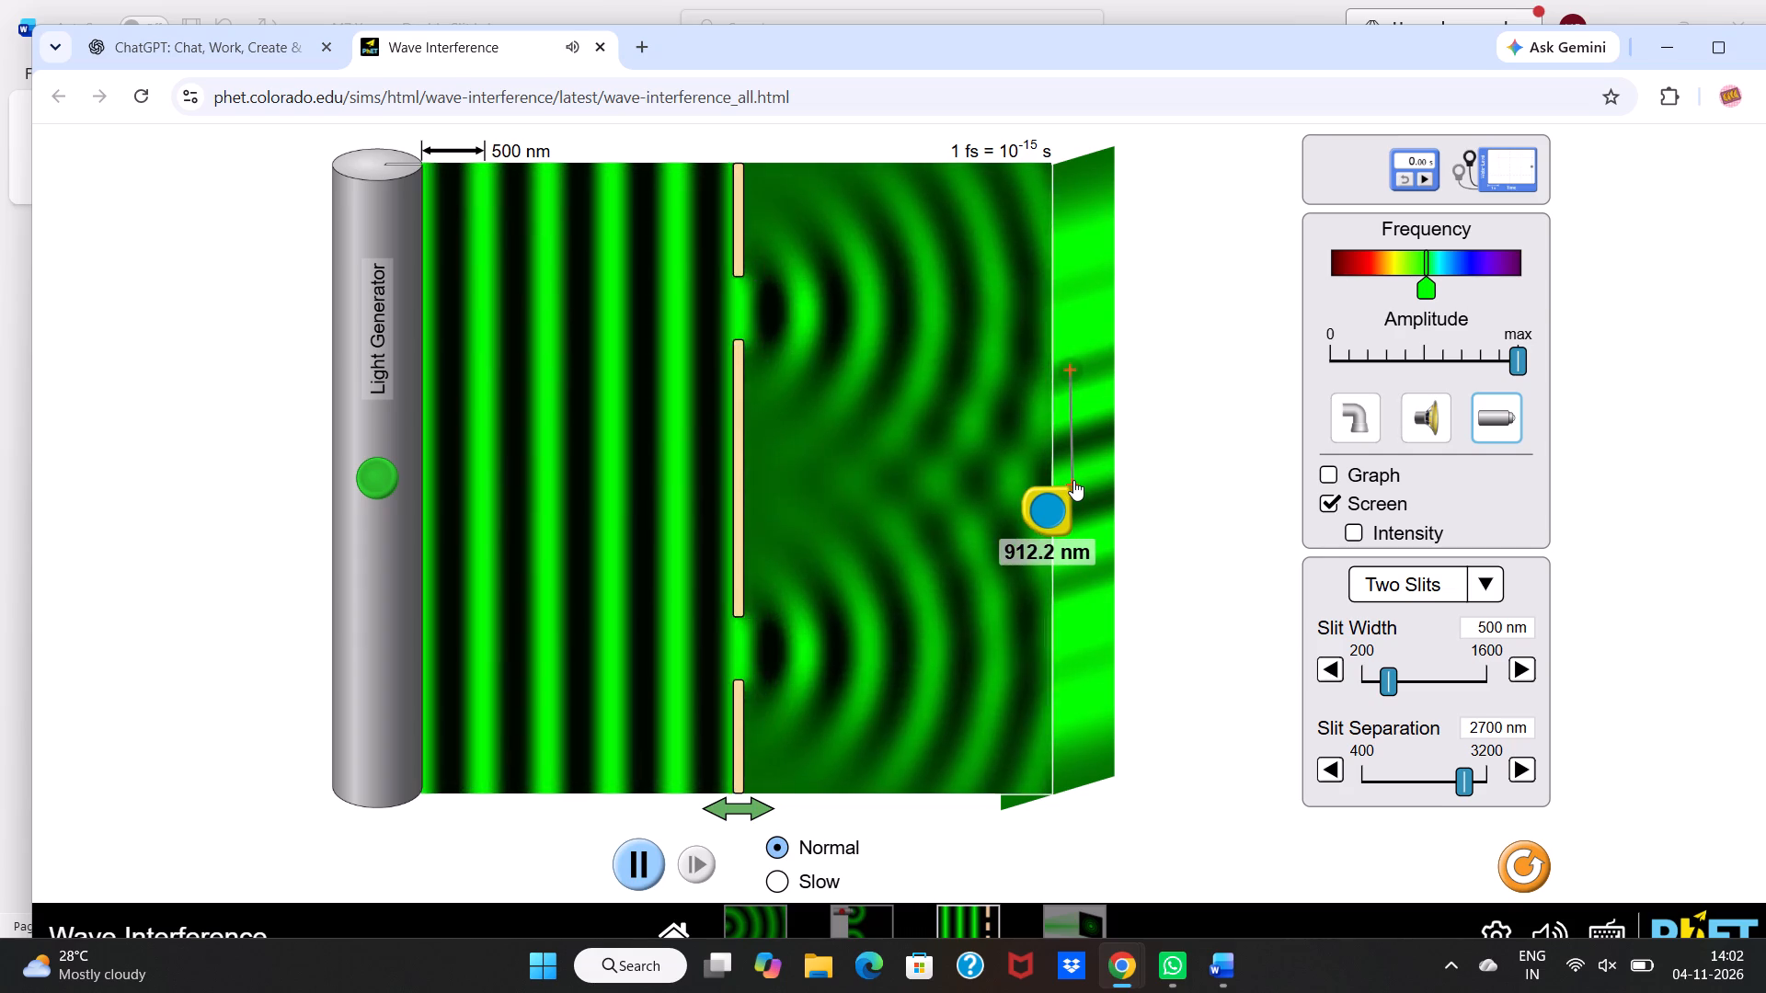
drag(1073, 480, 1084, 475)
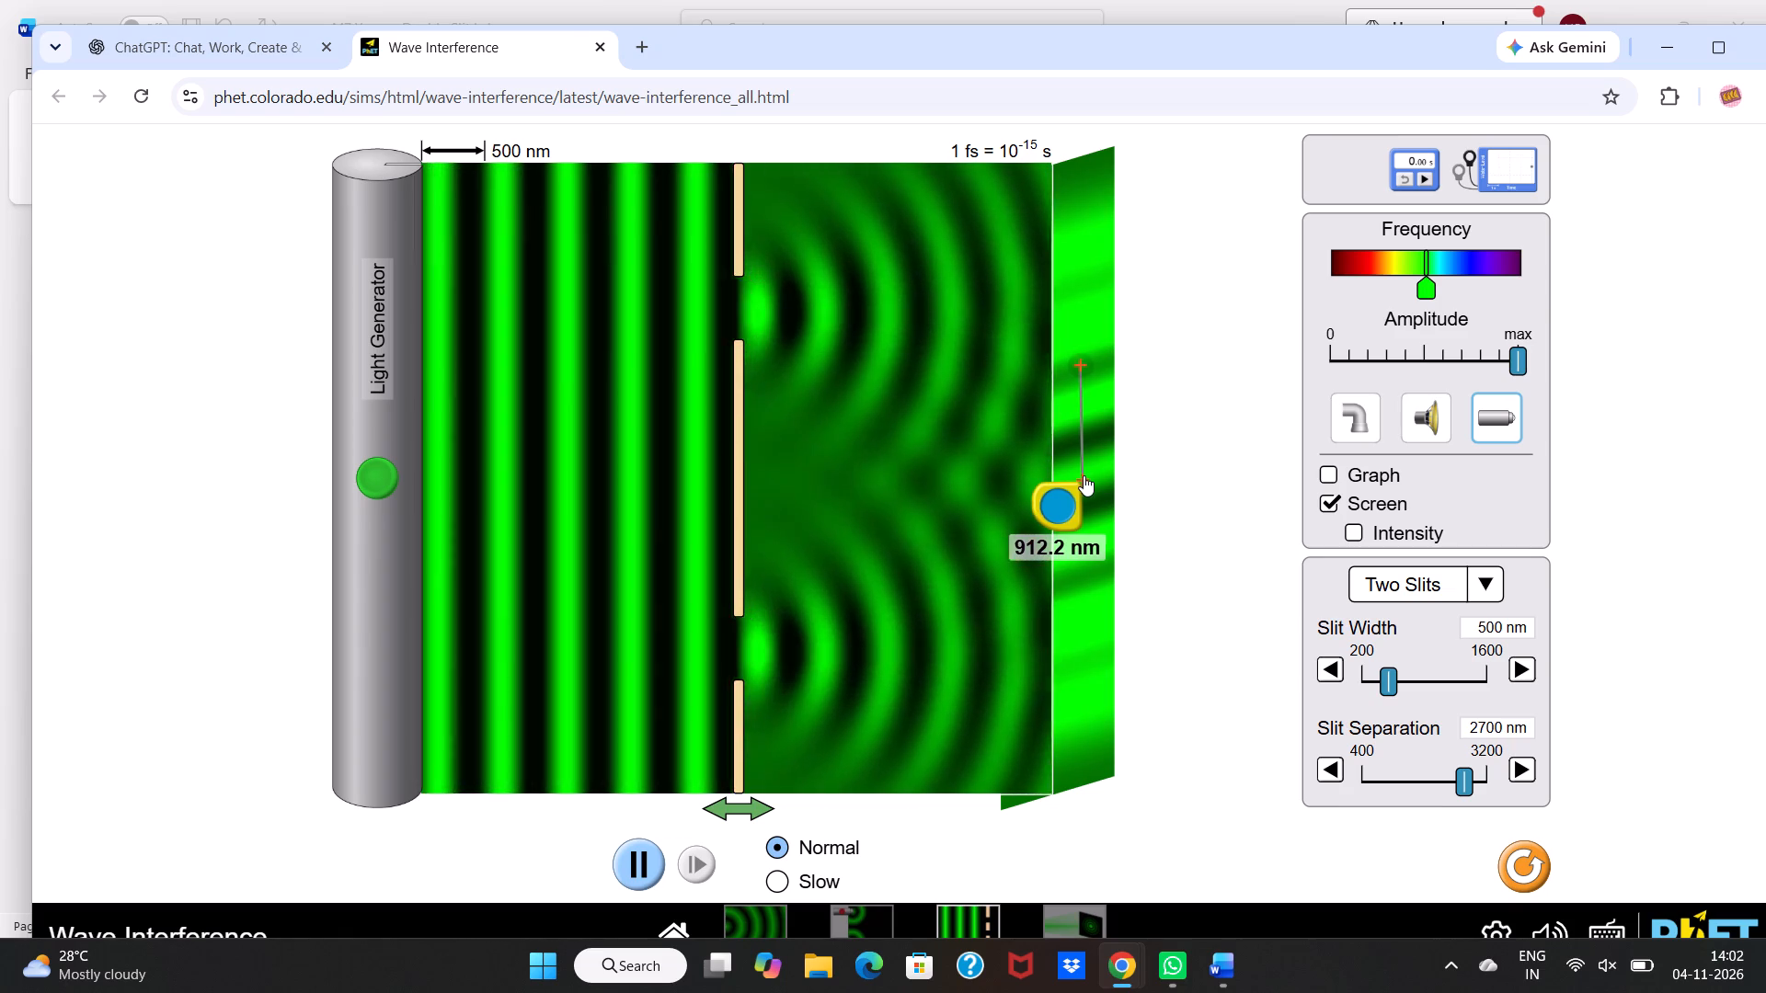
drag(1078, 358, 1077, 401)
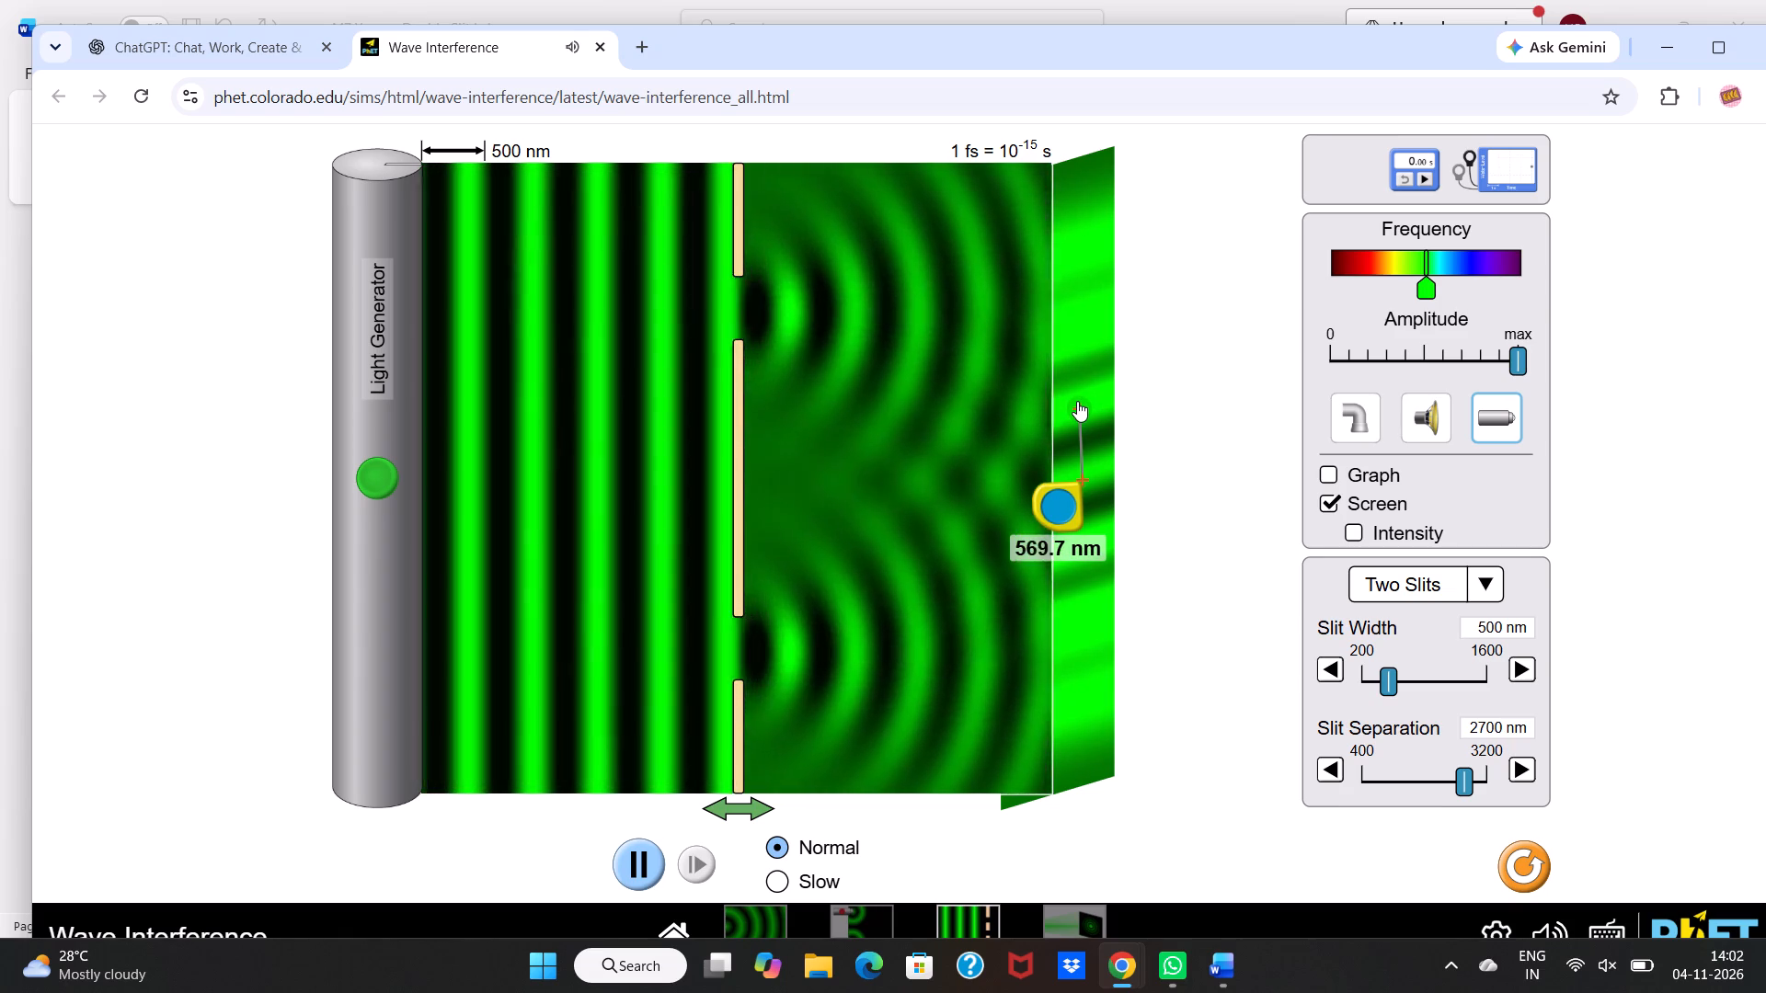
drag(1077, 401, 1077, 400)
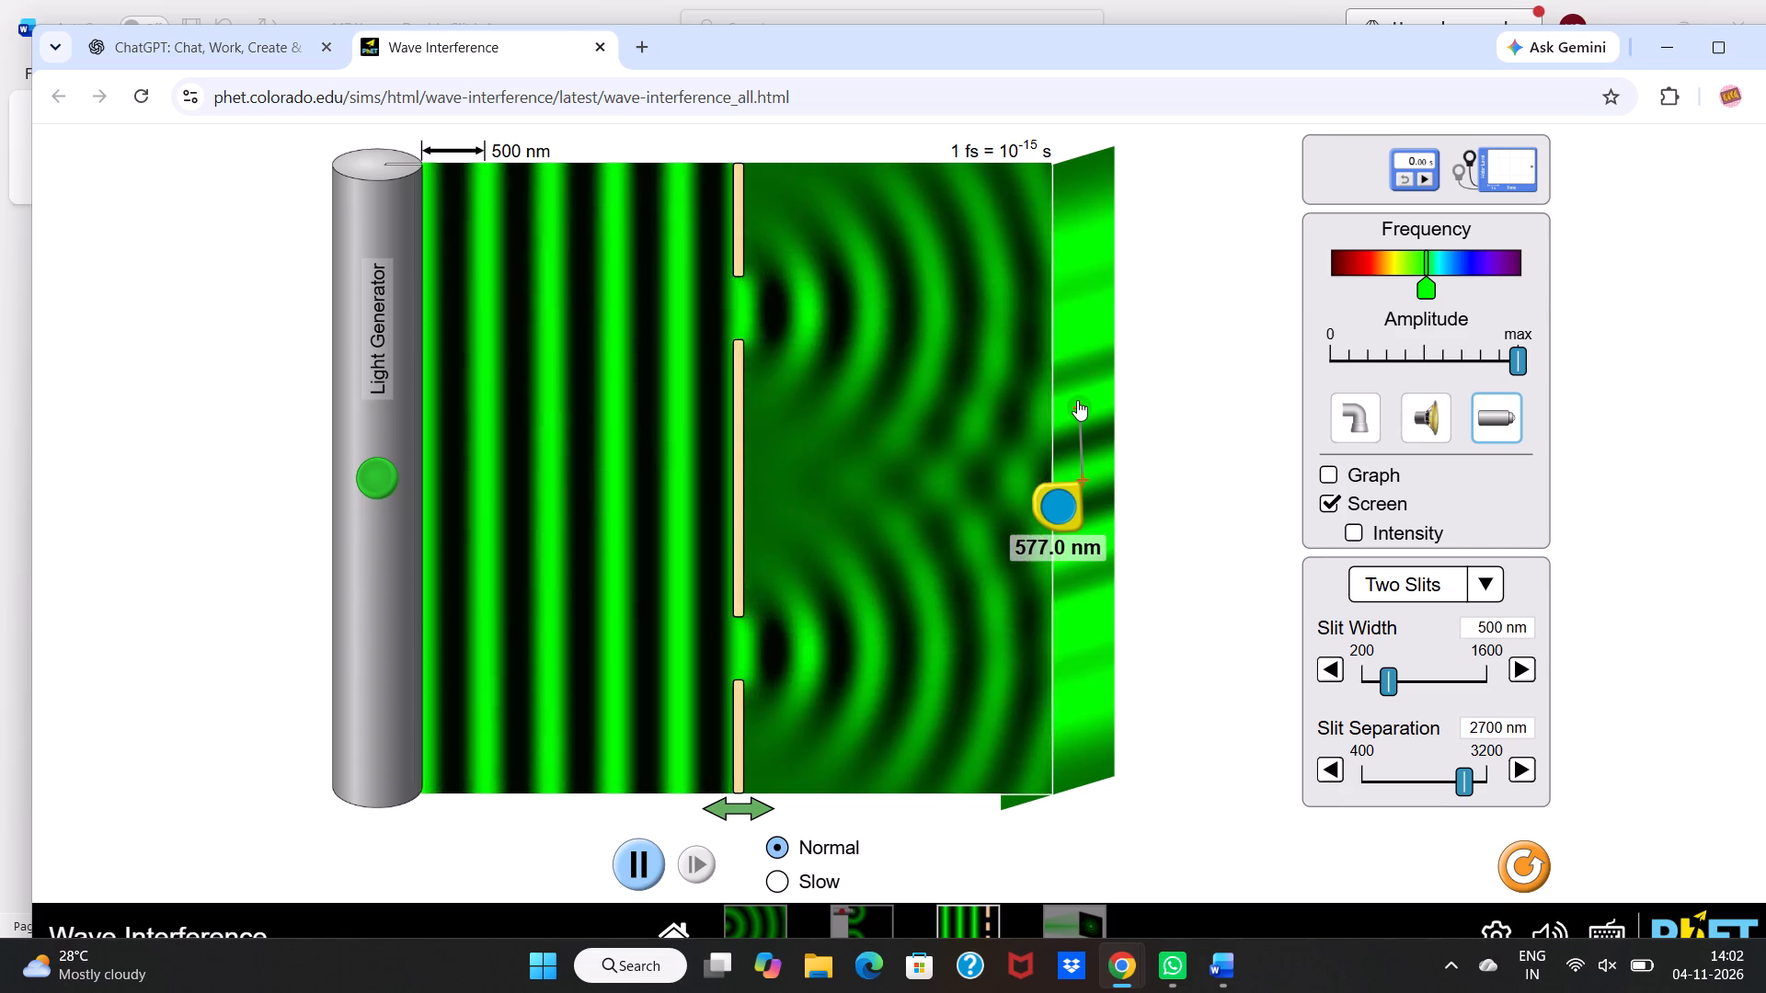
drag(1077, 400, 1078, 400)
click(1075, 478)
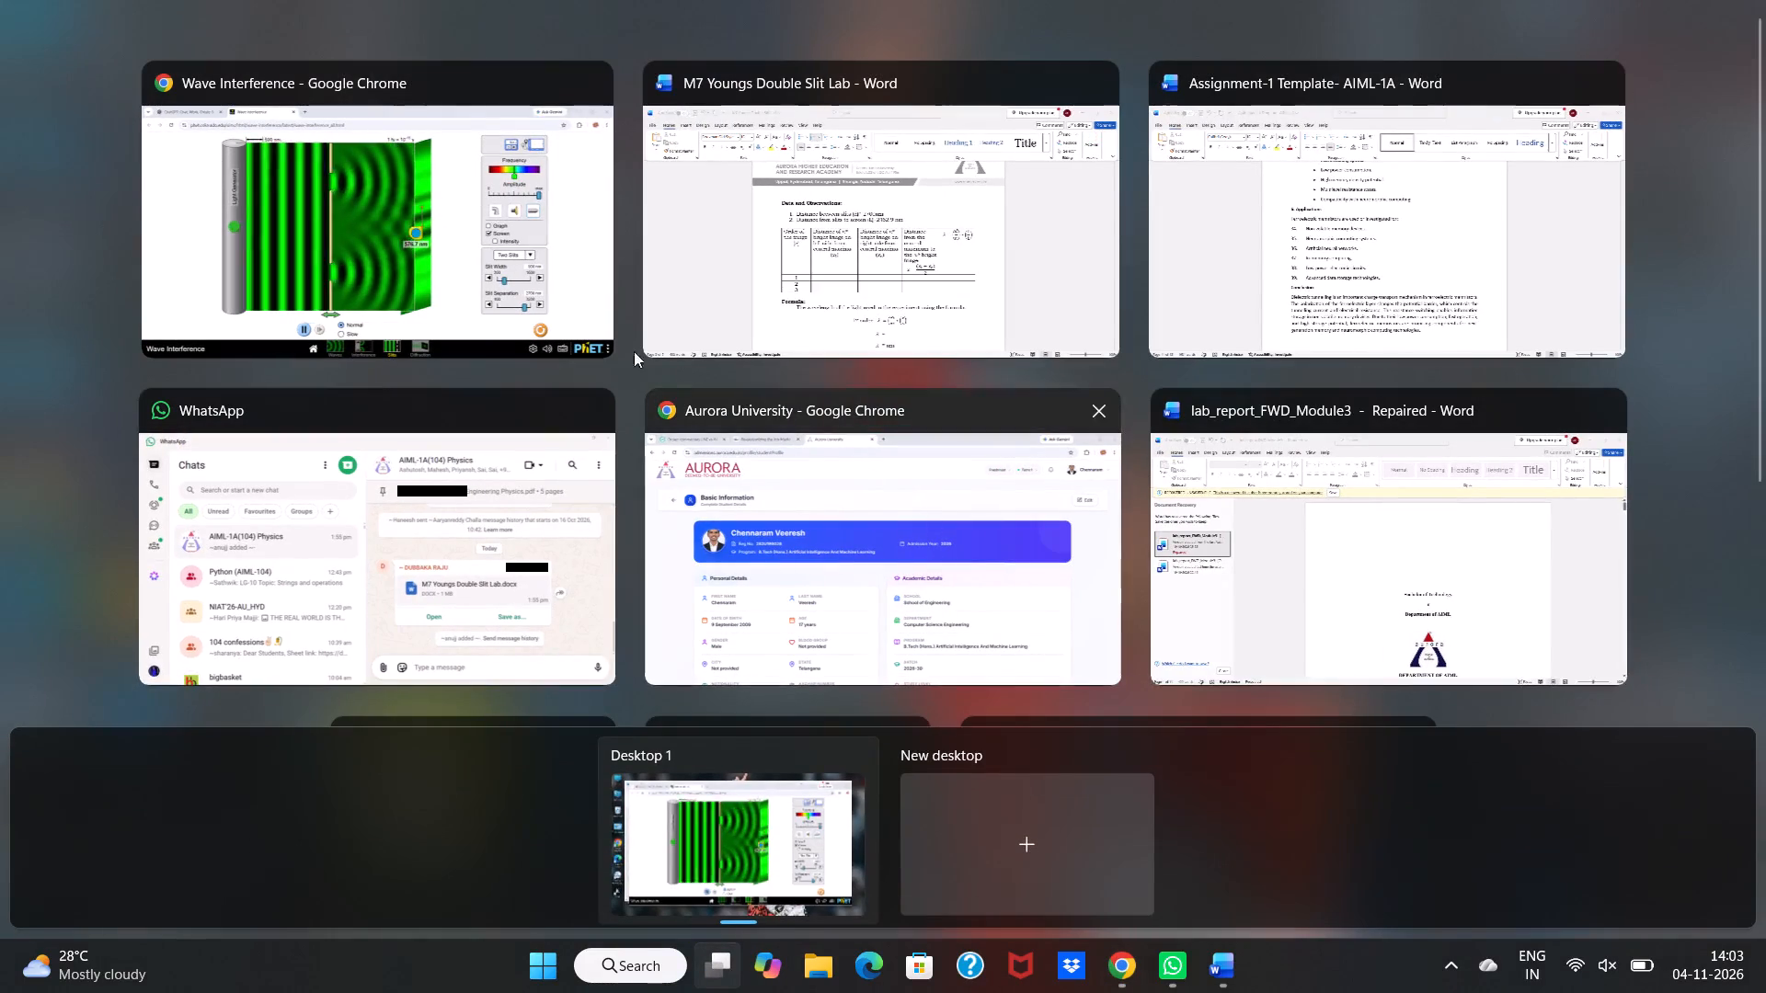
Switch to the Word lab document and enter 576.9 as the left-side fringe distance (xl) for order 1.
click(453, 264)
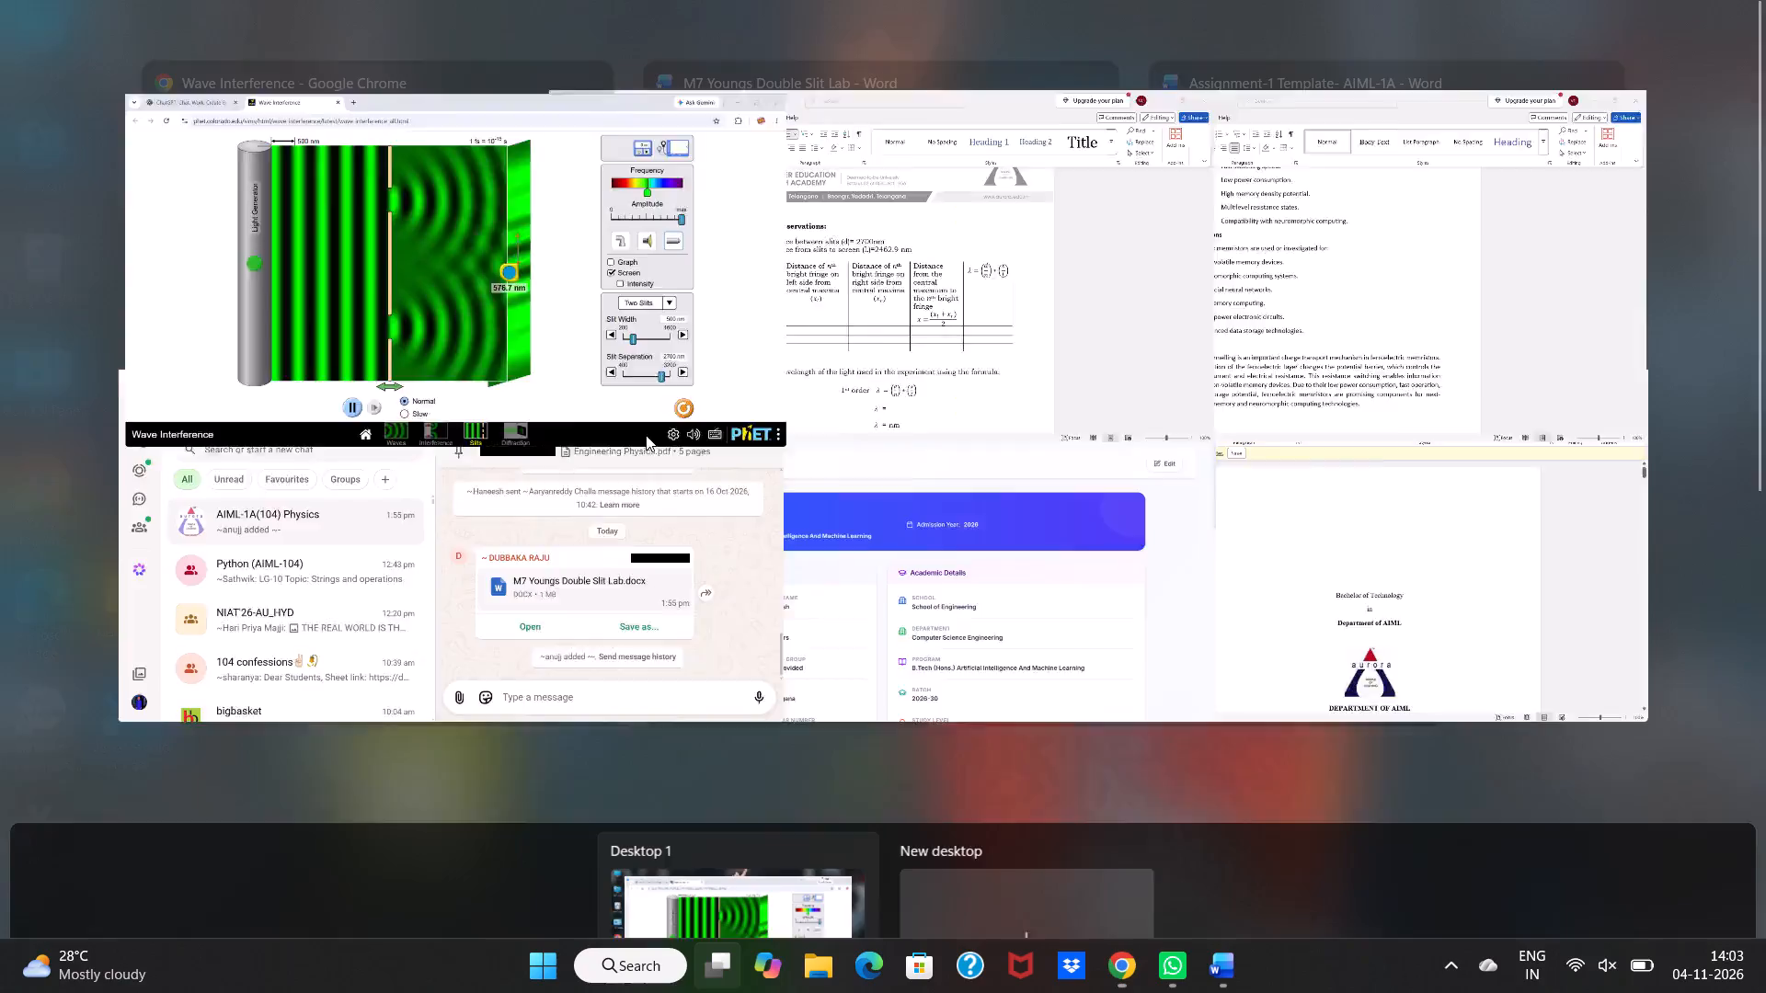
click(820, 268)
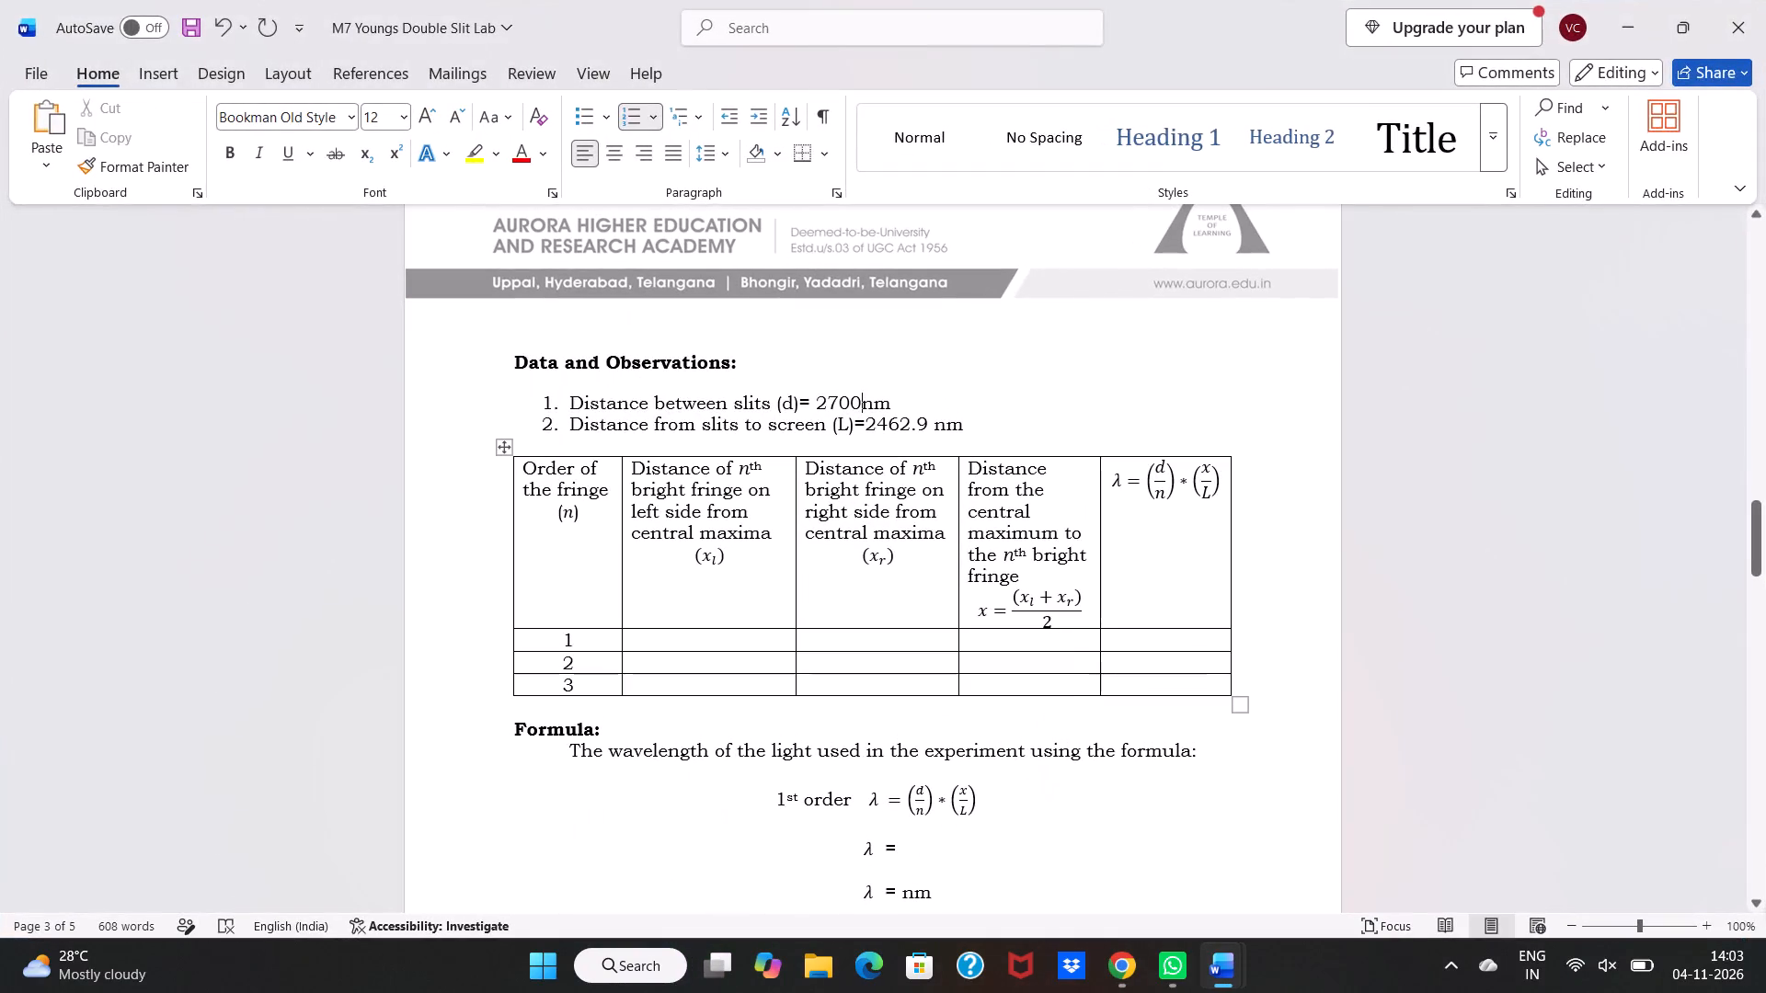
click(672, 636)
text(576)
text(.9)
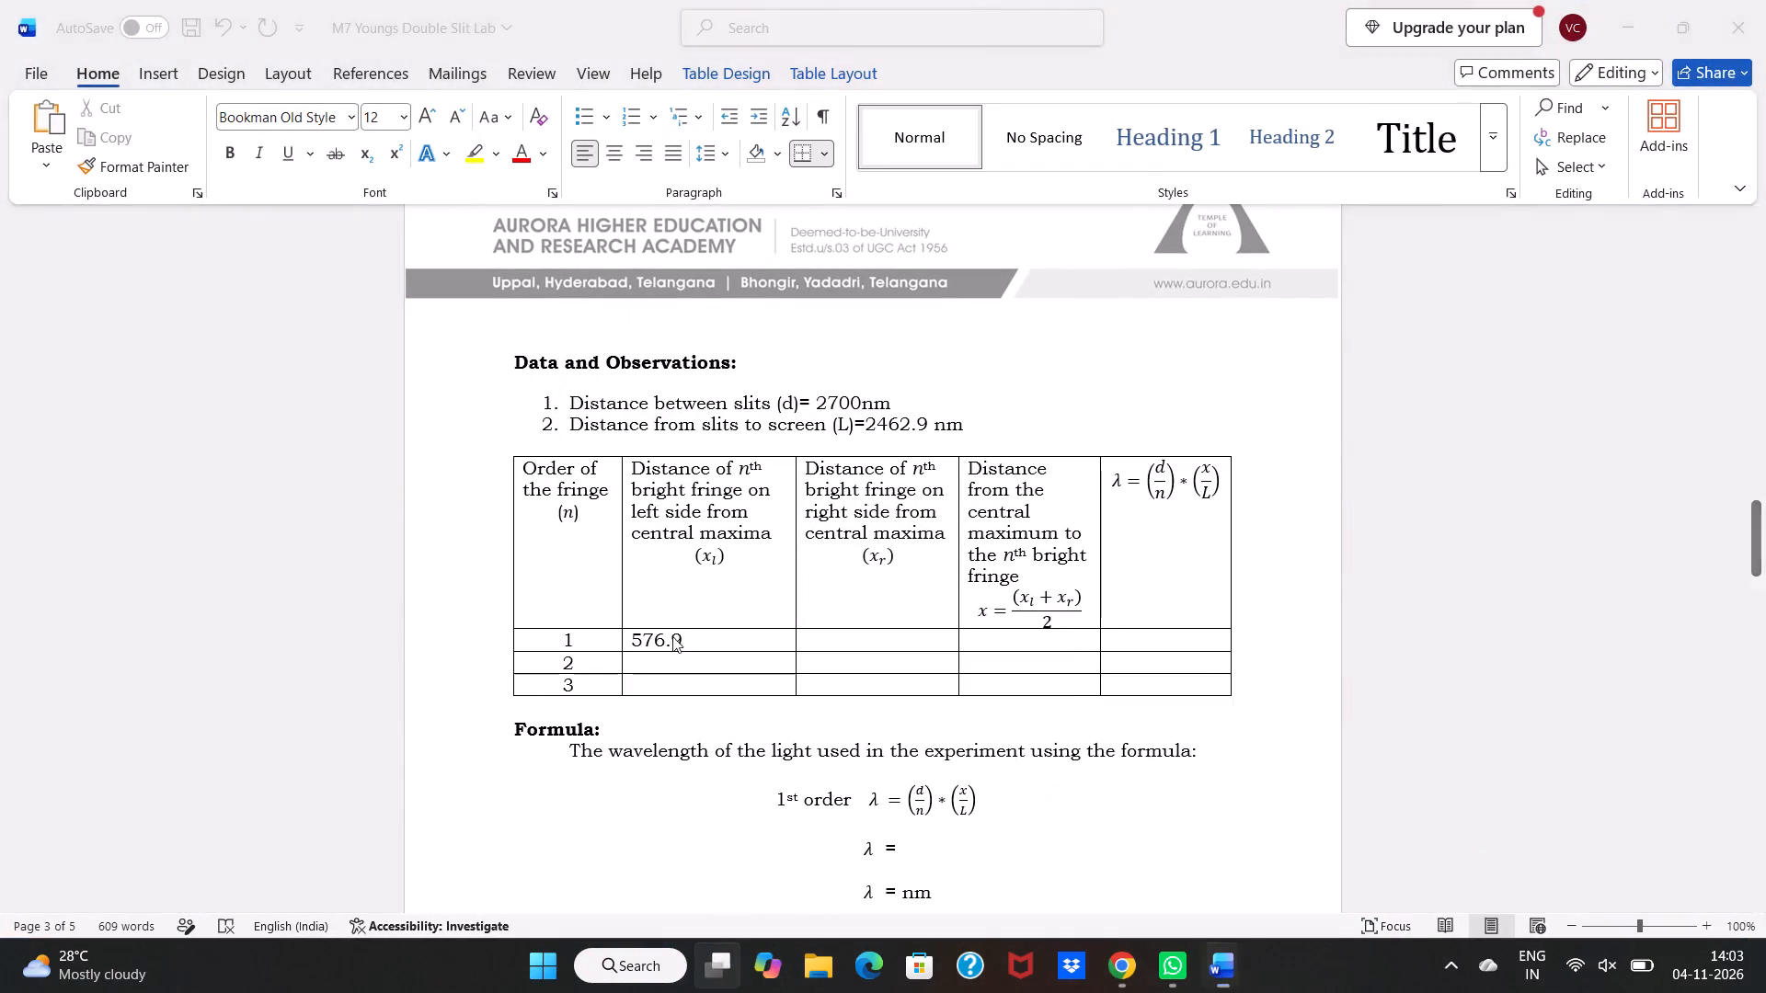
Switch to the Wave Interference simulation and measure from the central maximum to the second bright fringe above it.
click(825, 260)
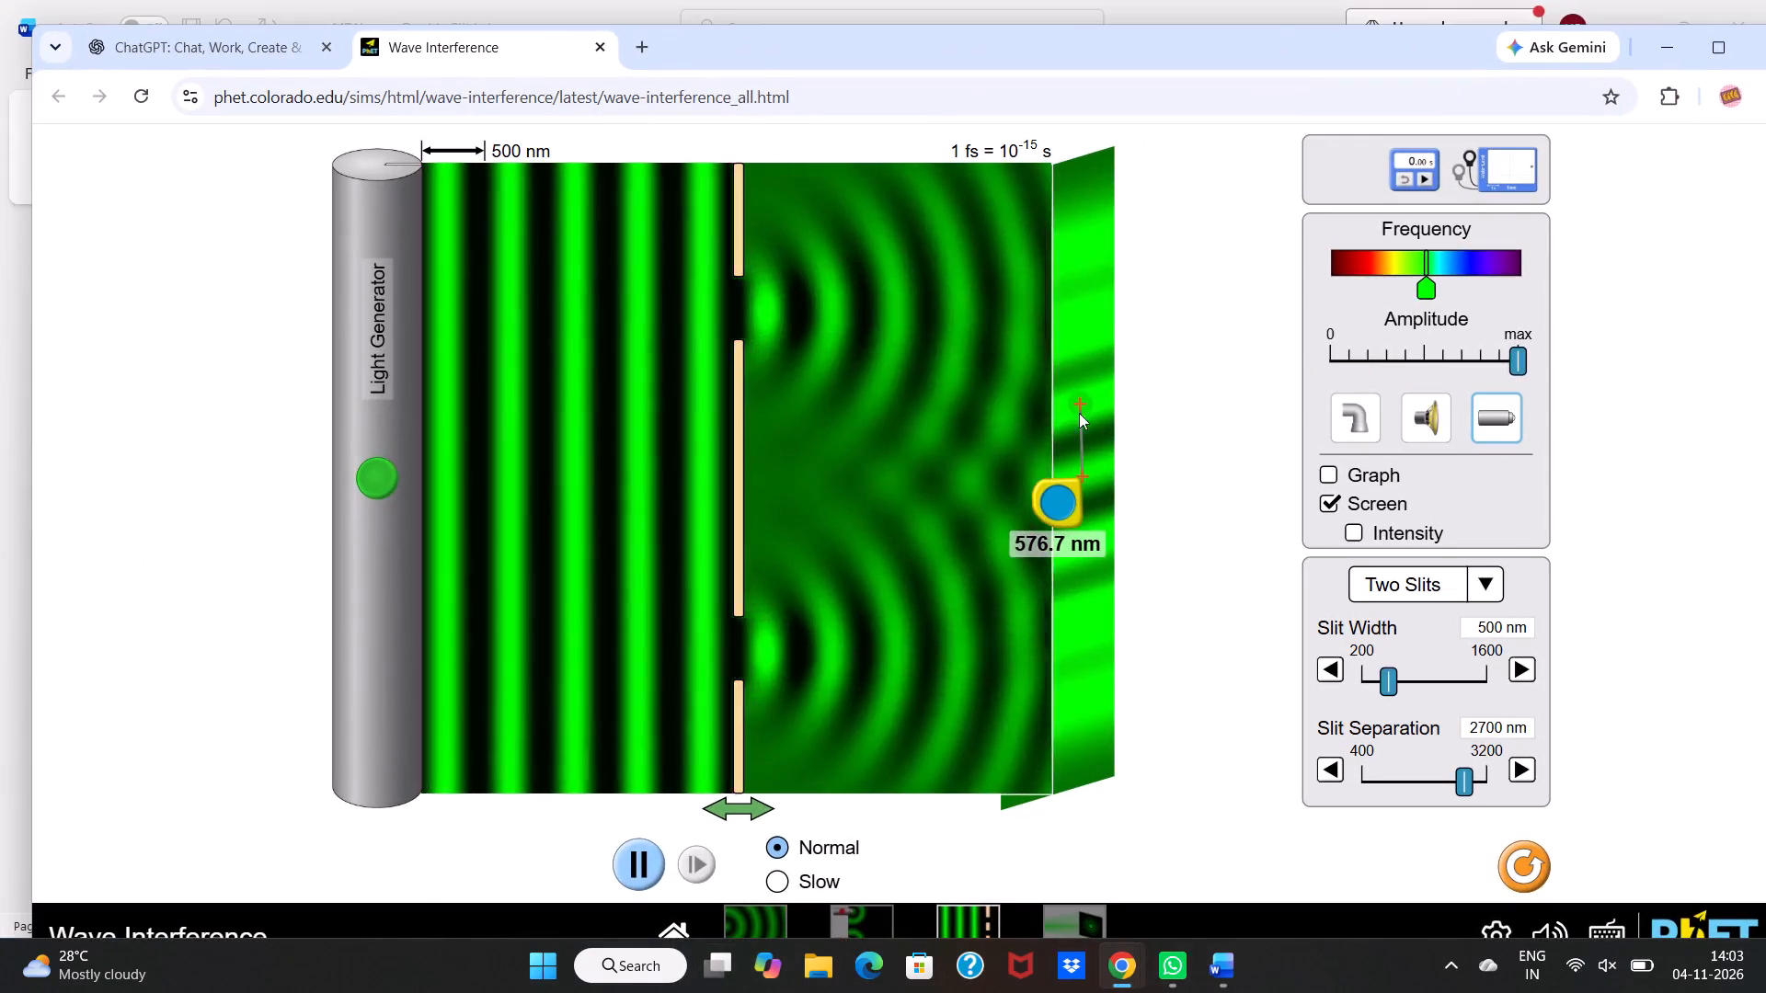
drag(1080, 400, 1083, 331)
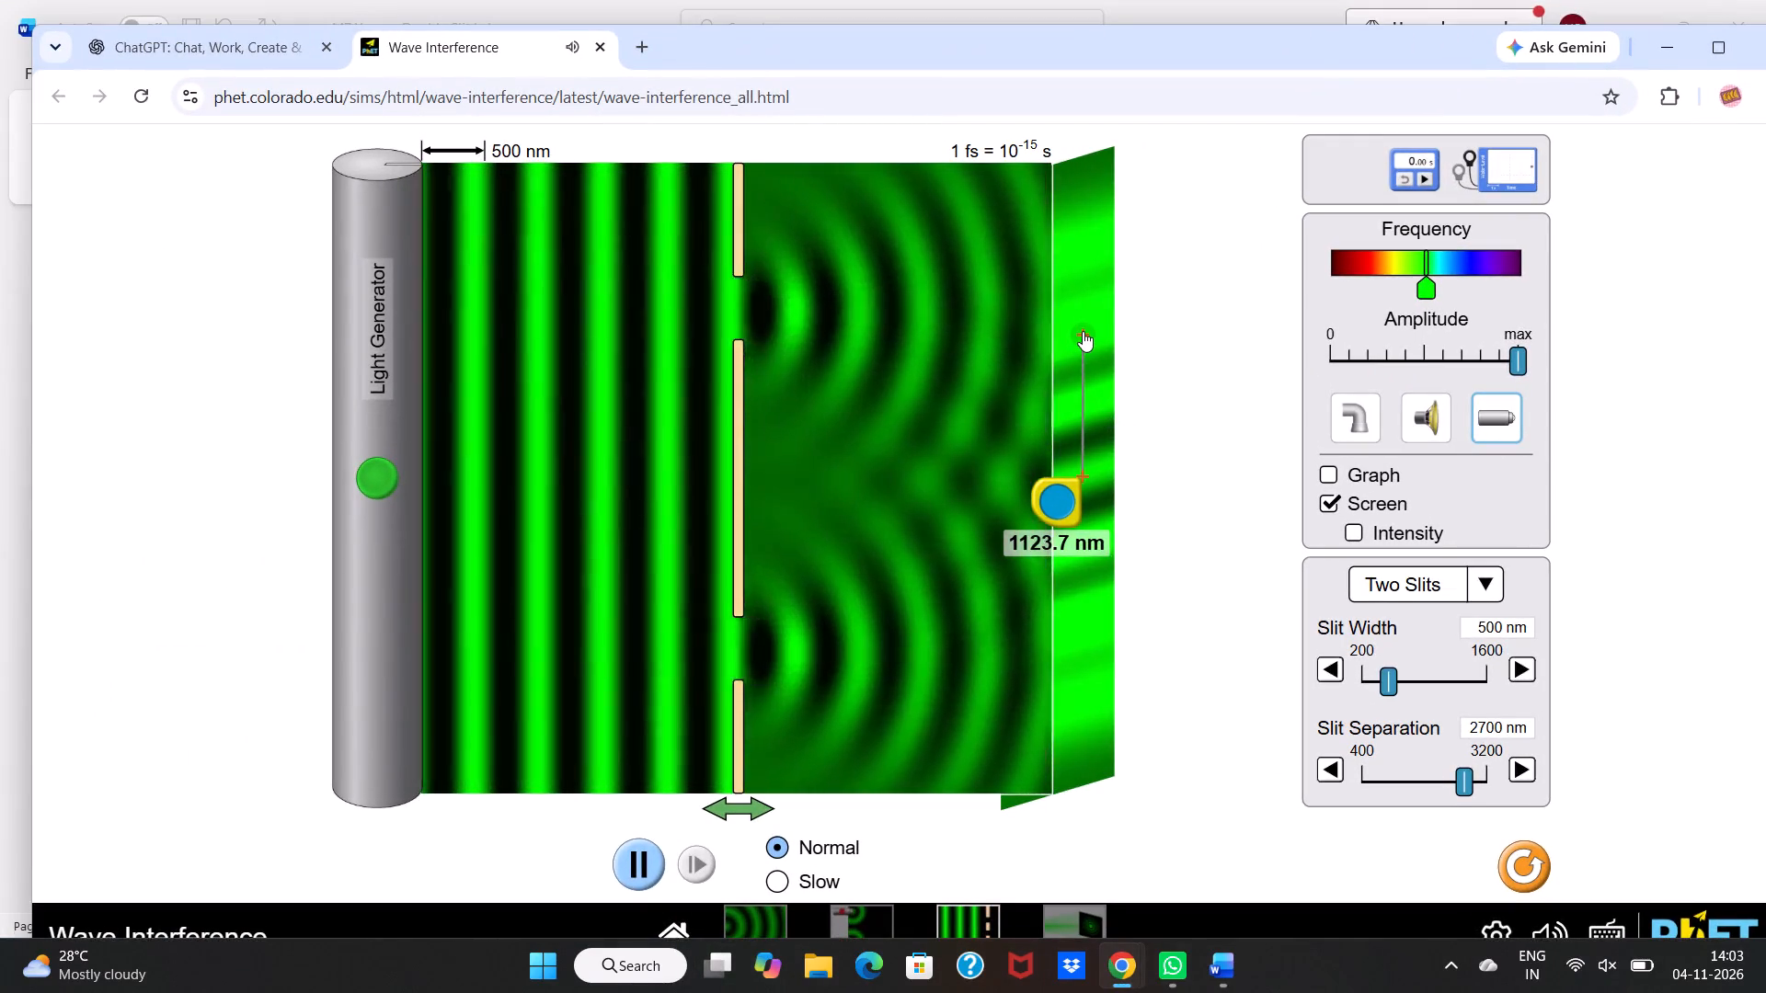
drag(1083, 331, 1080, 330)
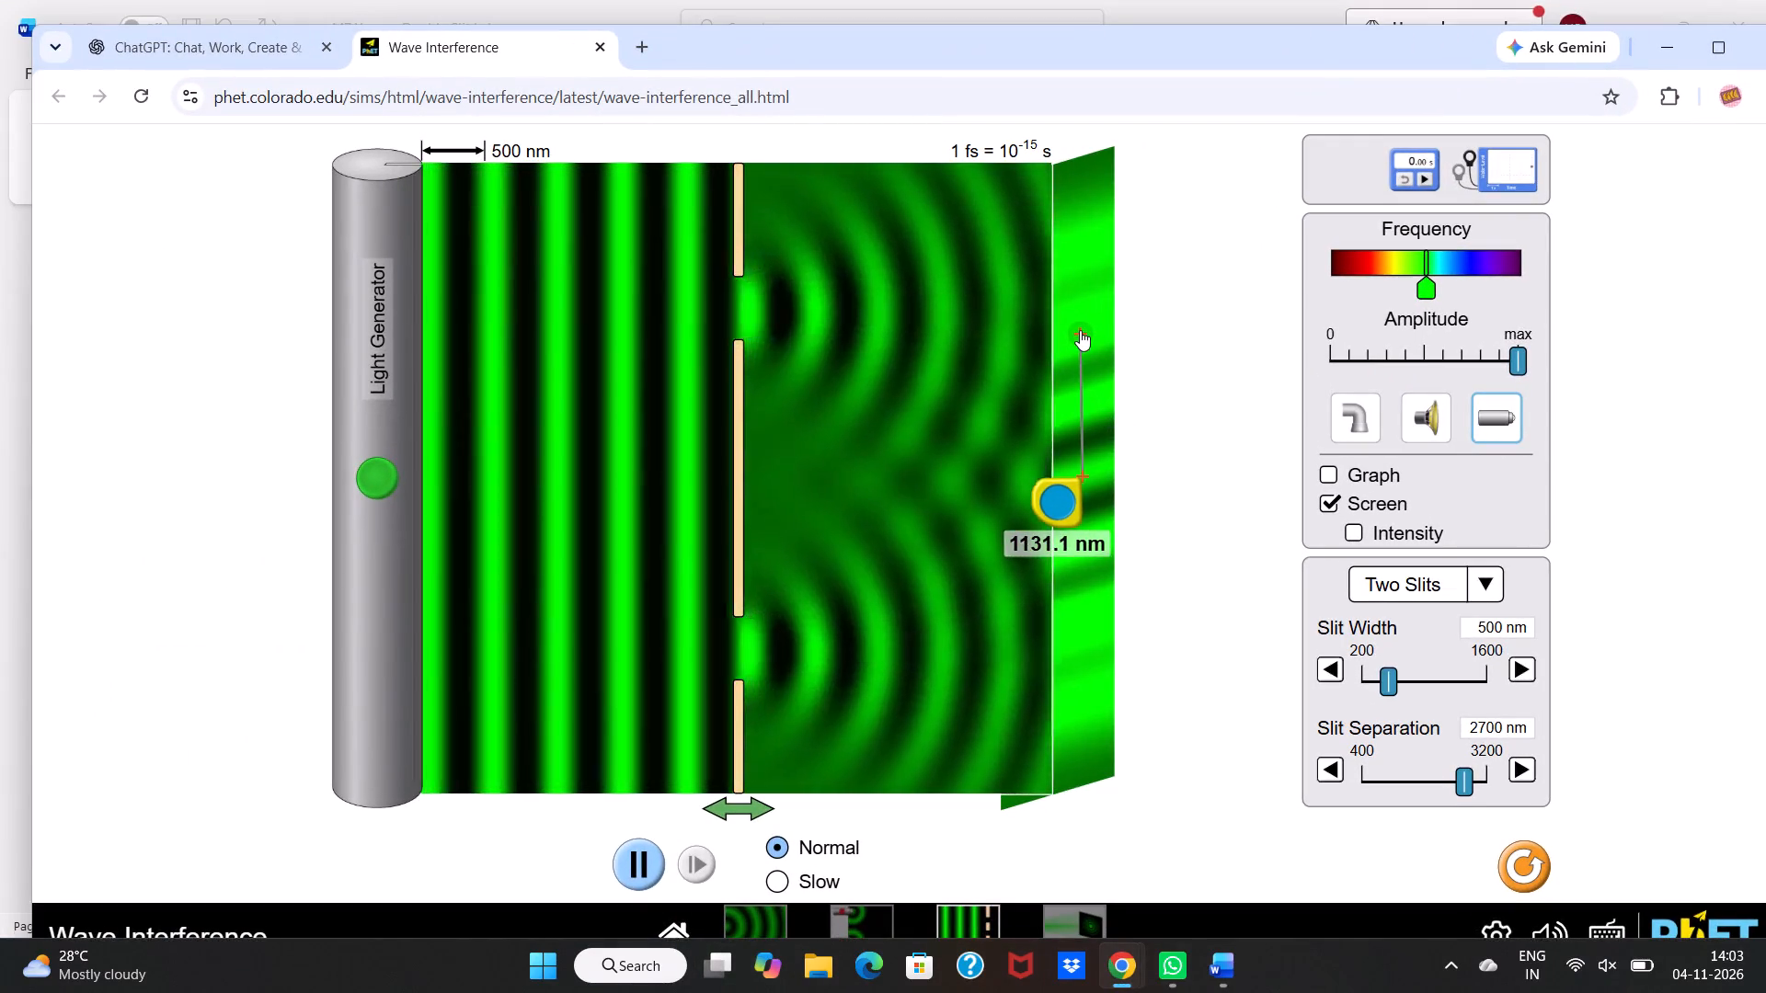
drag(1080, 330, 1082, 330)
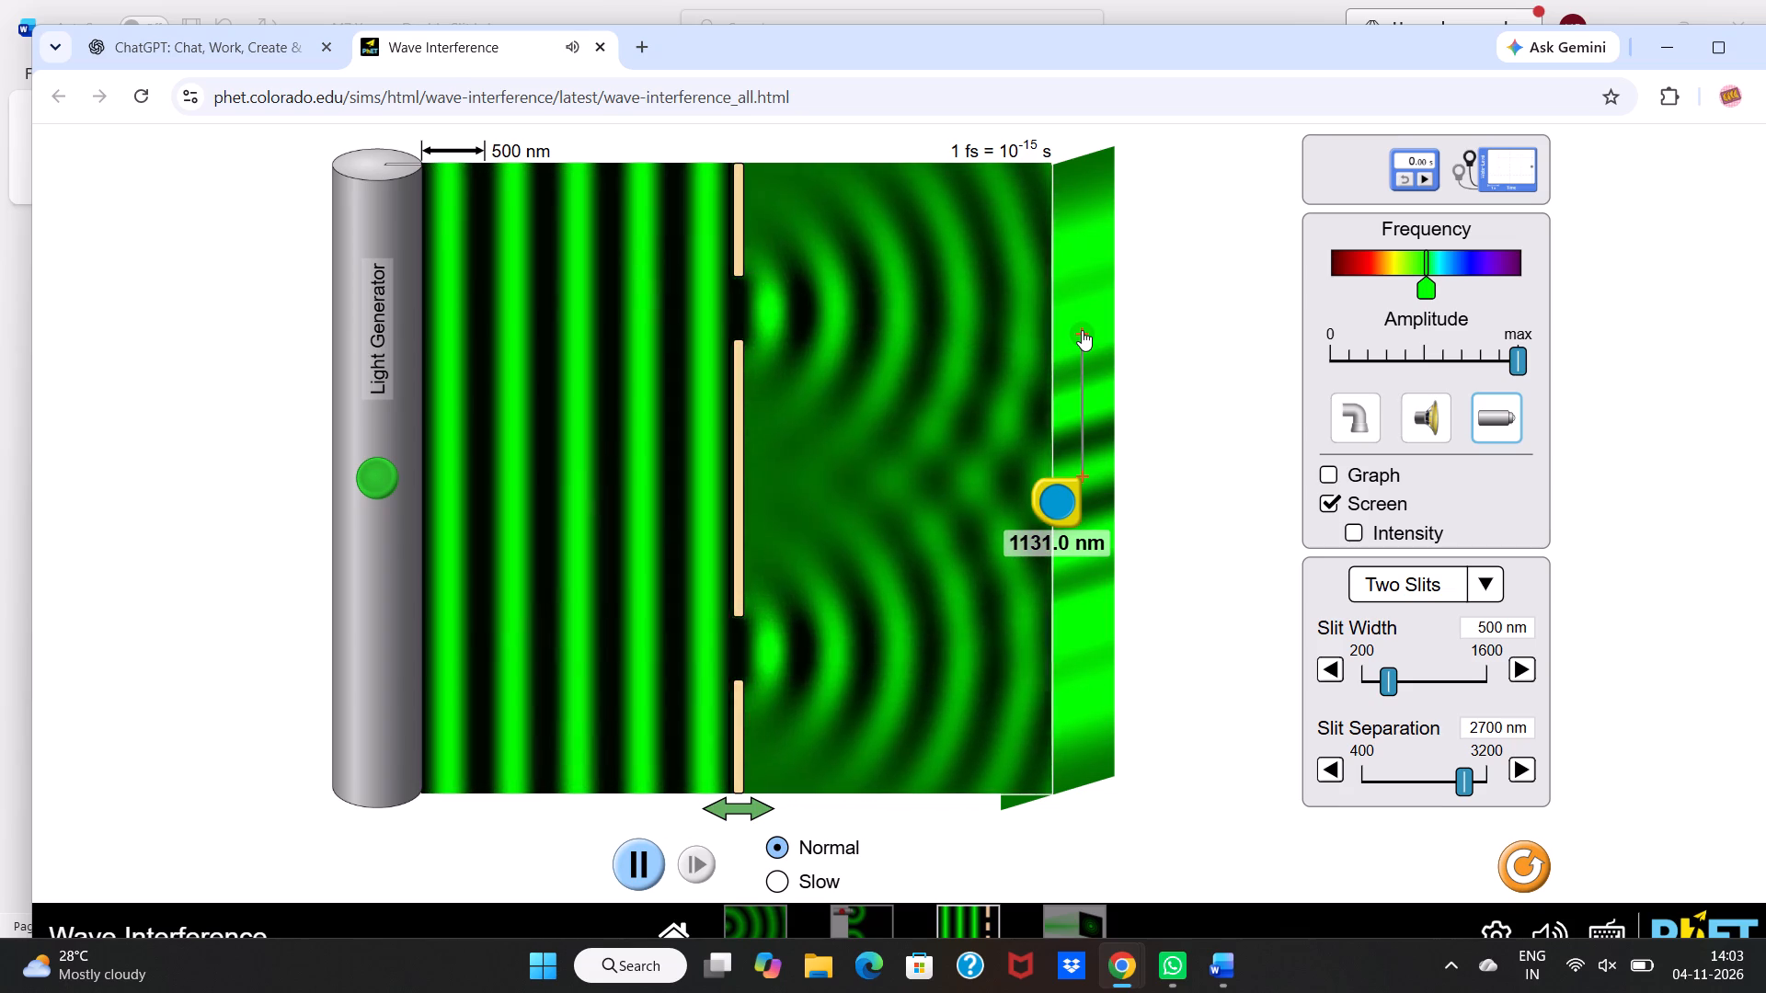
Switch to the Word lab document and correct the order 1 left-side fringe distance (xl) to 576.7.
click(820, 236)
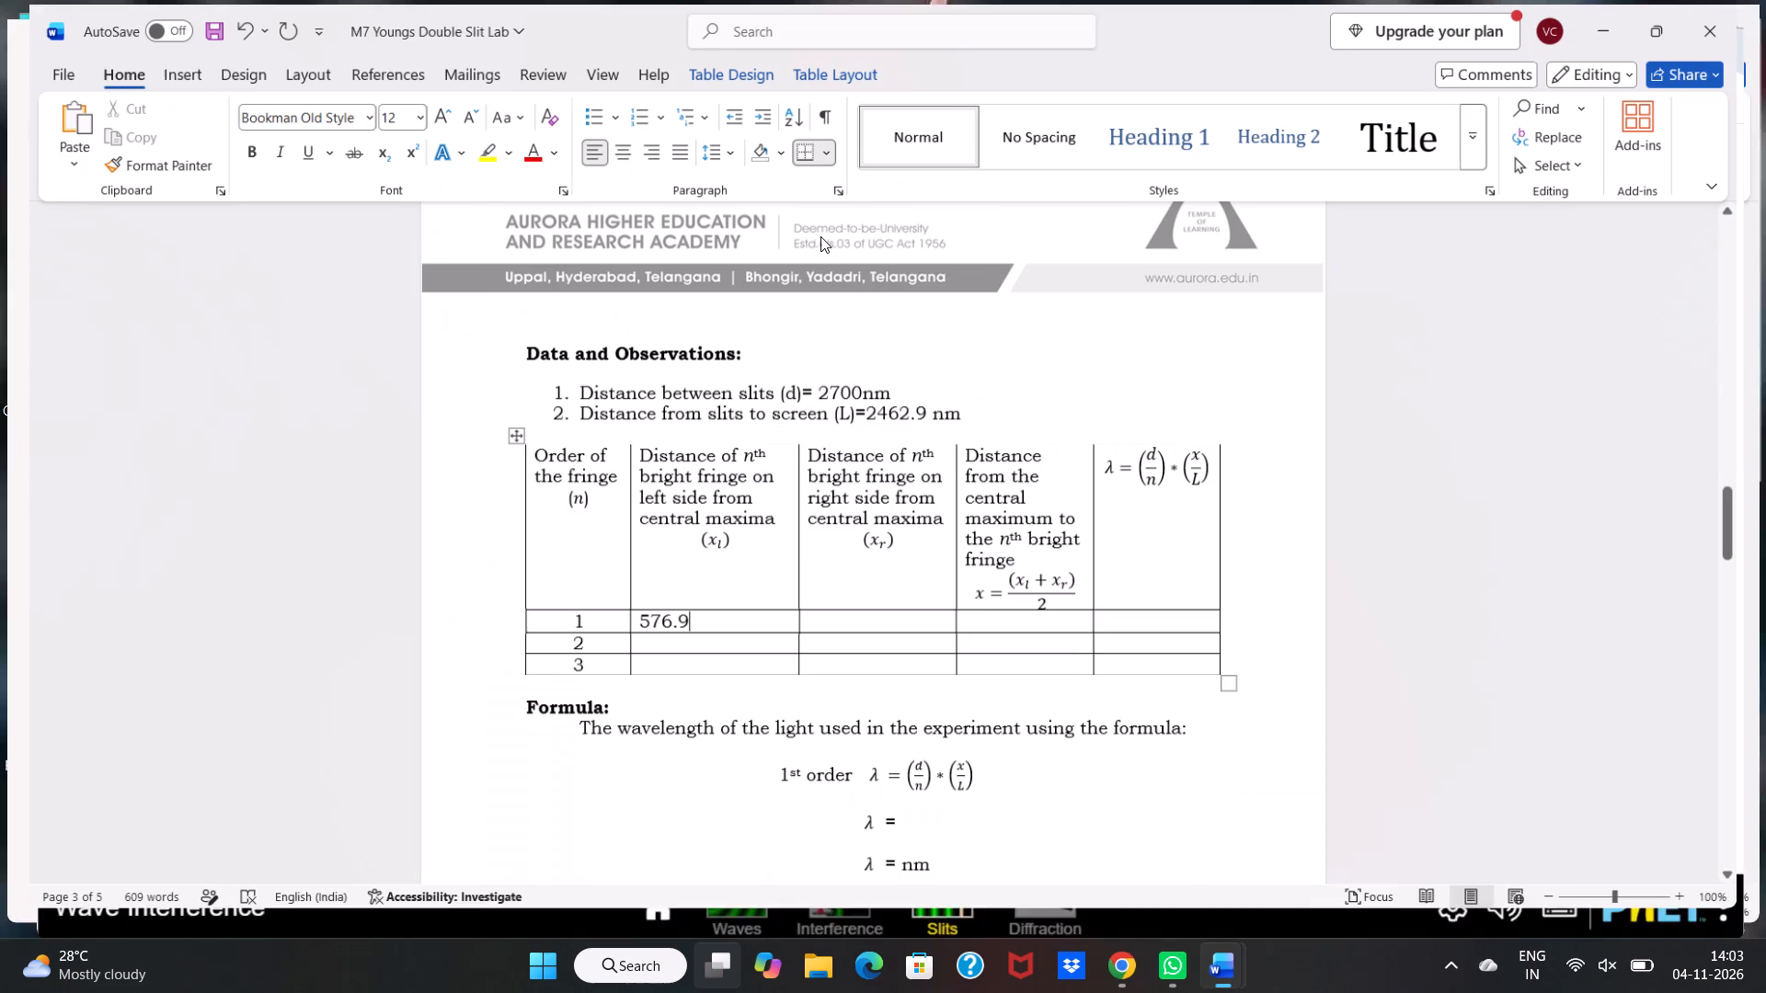
click(692, 633)
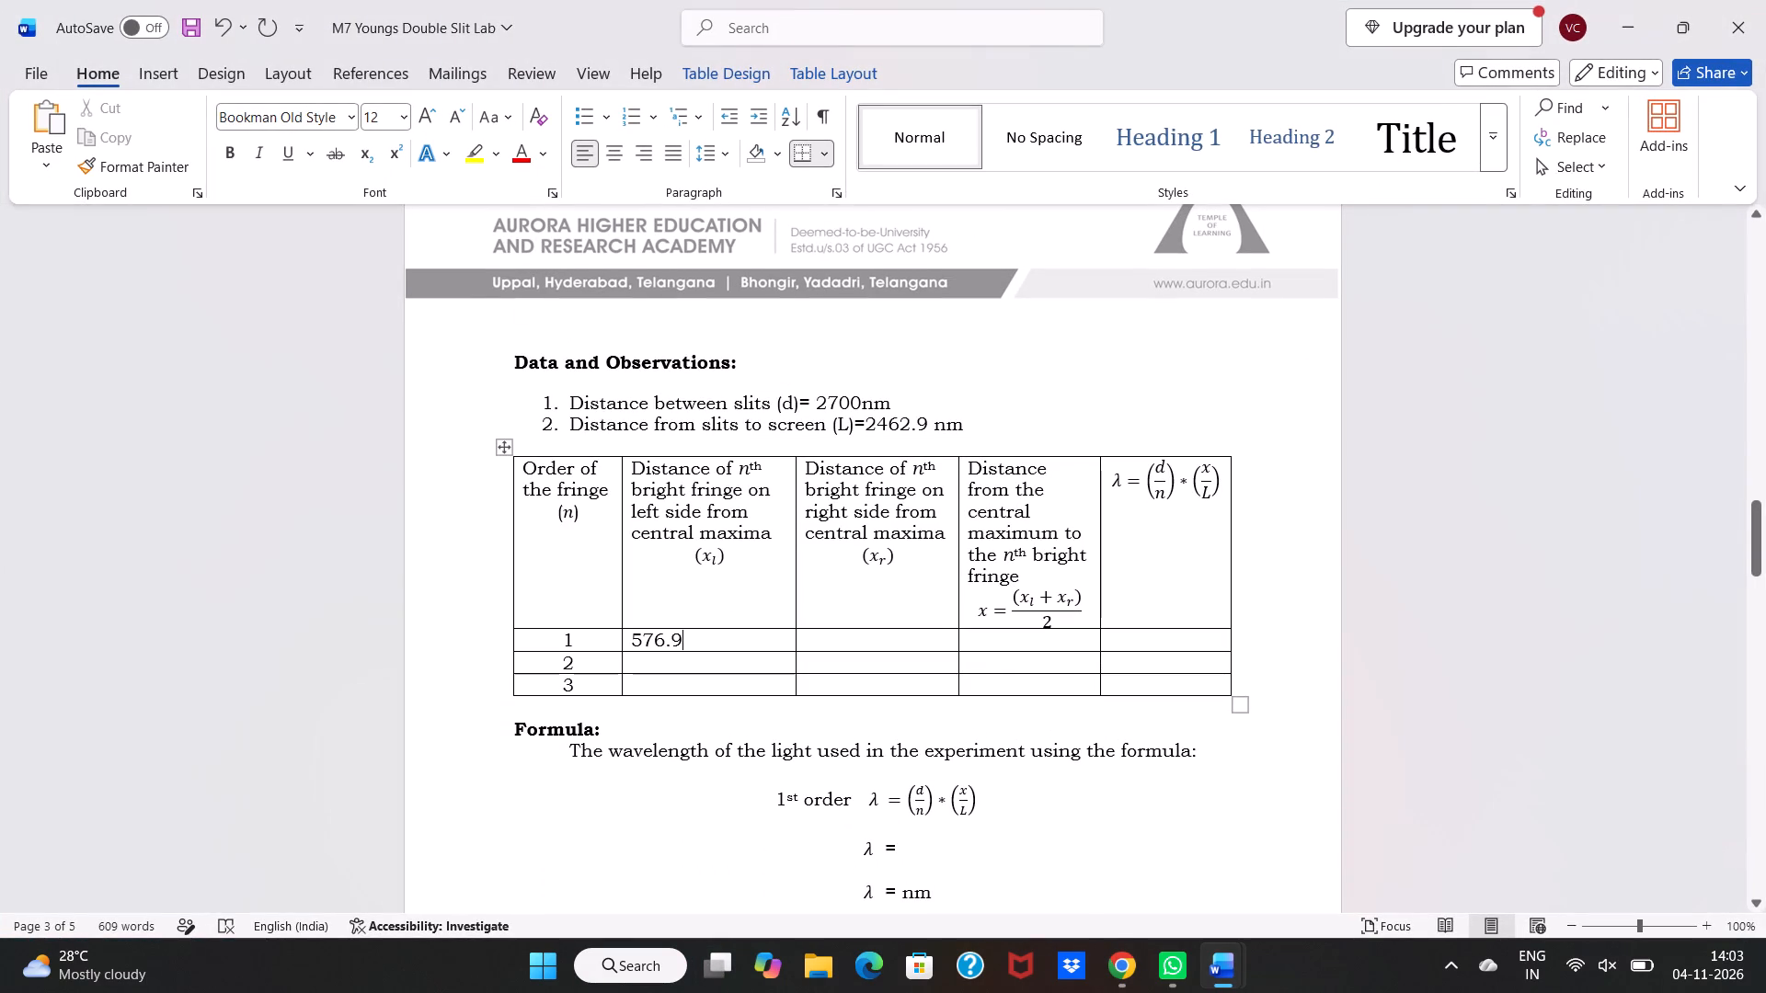
key(BackSpace)
key(7)
Enter 1131.0 as the left-side fringe distance (xl) for order 2 in the observations table.
click(672, 655)
text(11)
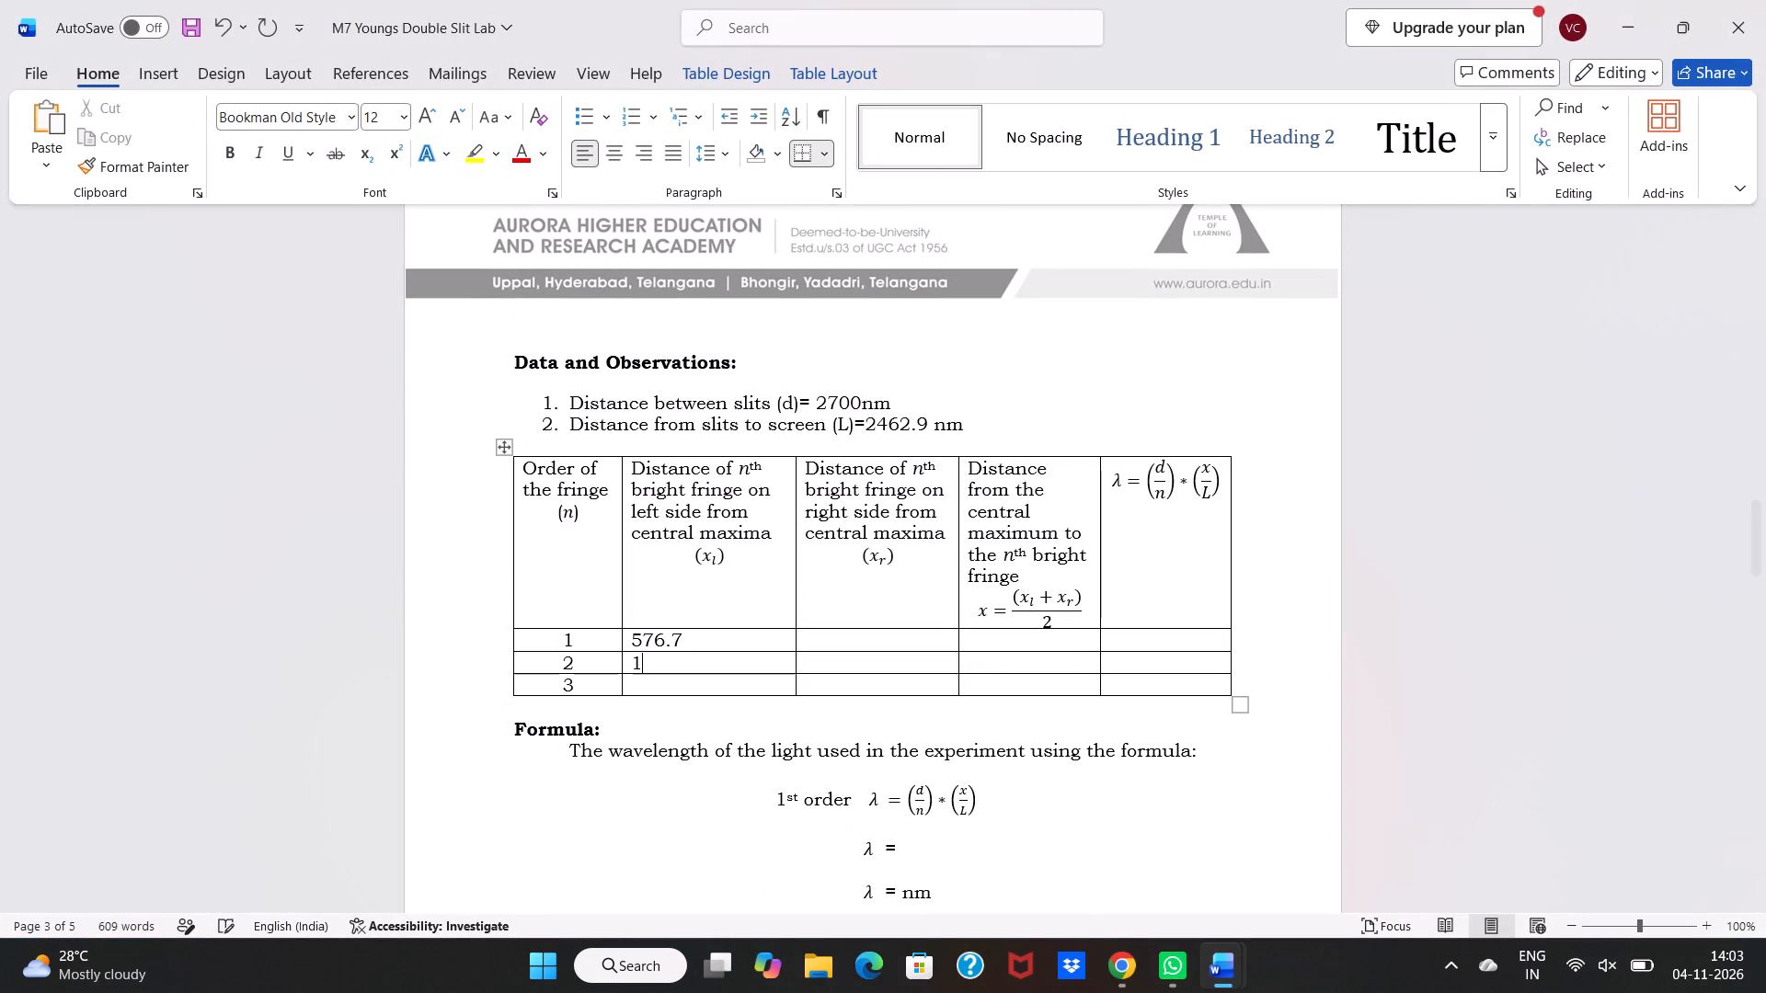
text(31)
text(.0)
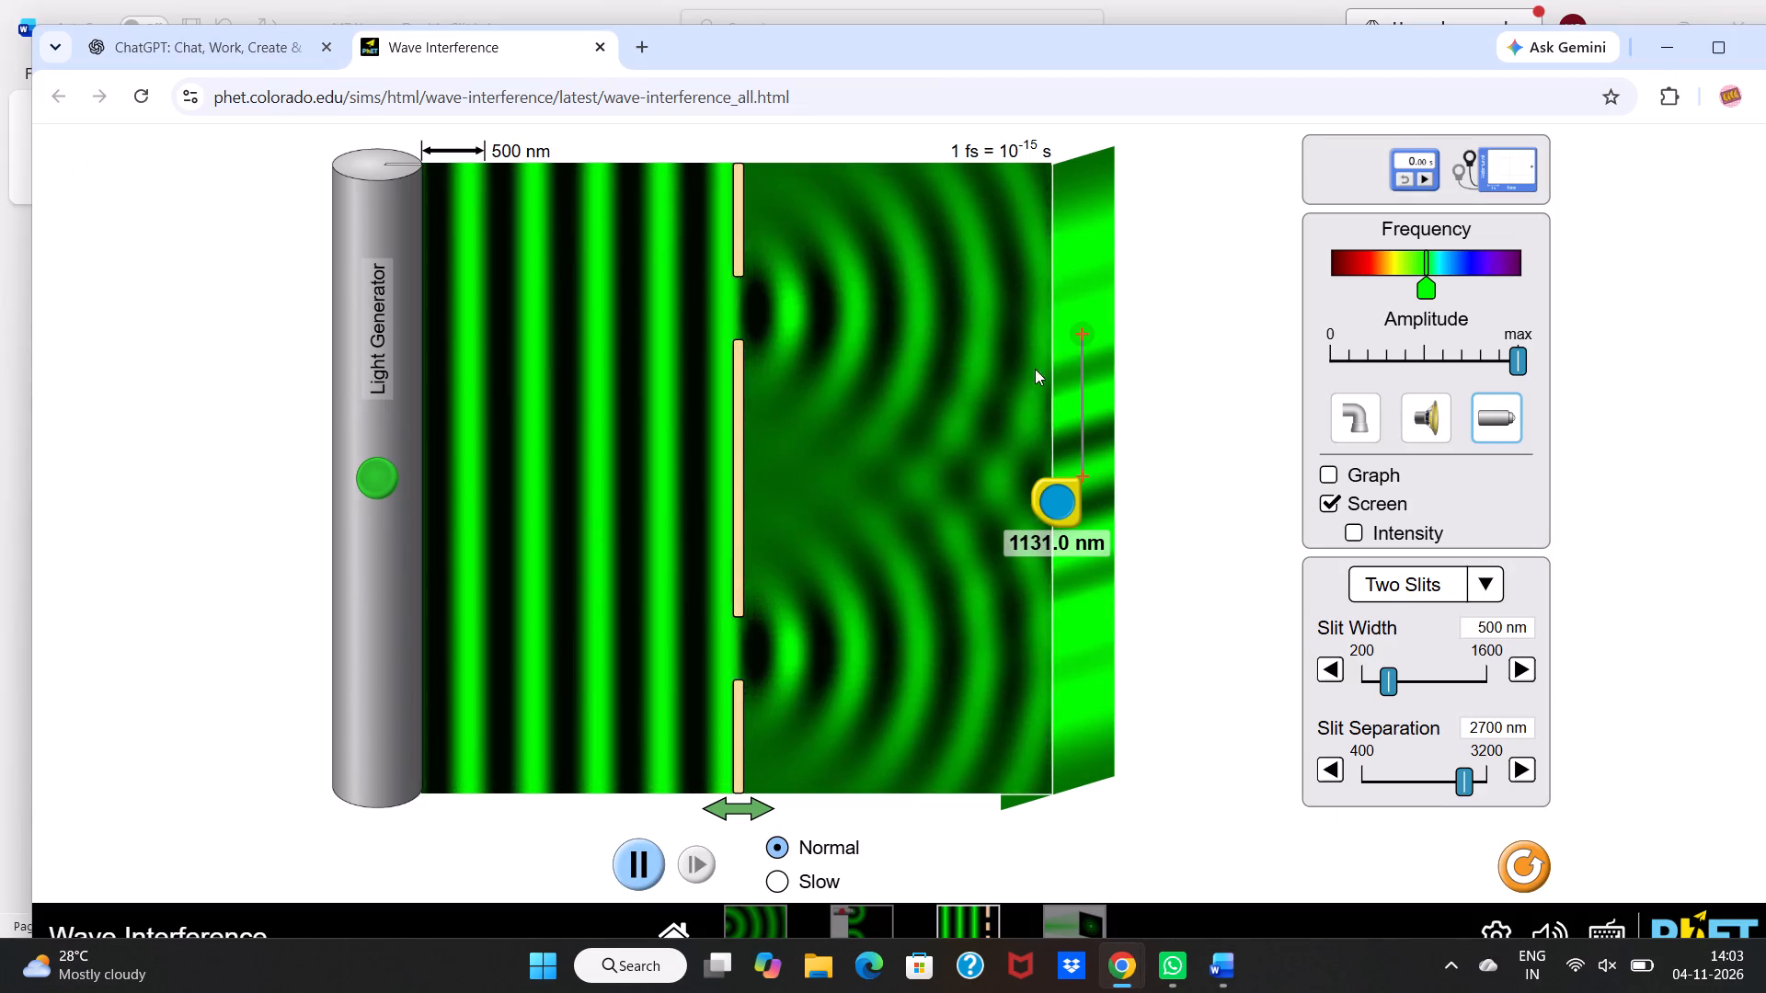
Switch to the Wave Interference simulation and measure from the central maximum to the third bright fringe above it.
drag(1084, 329, 1084, 257)
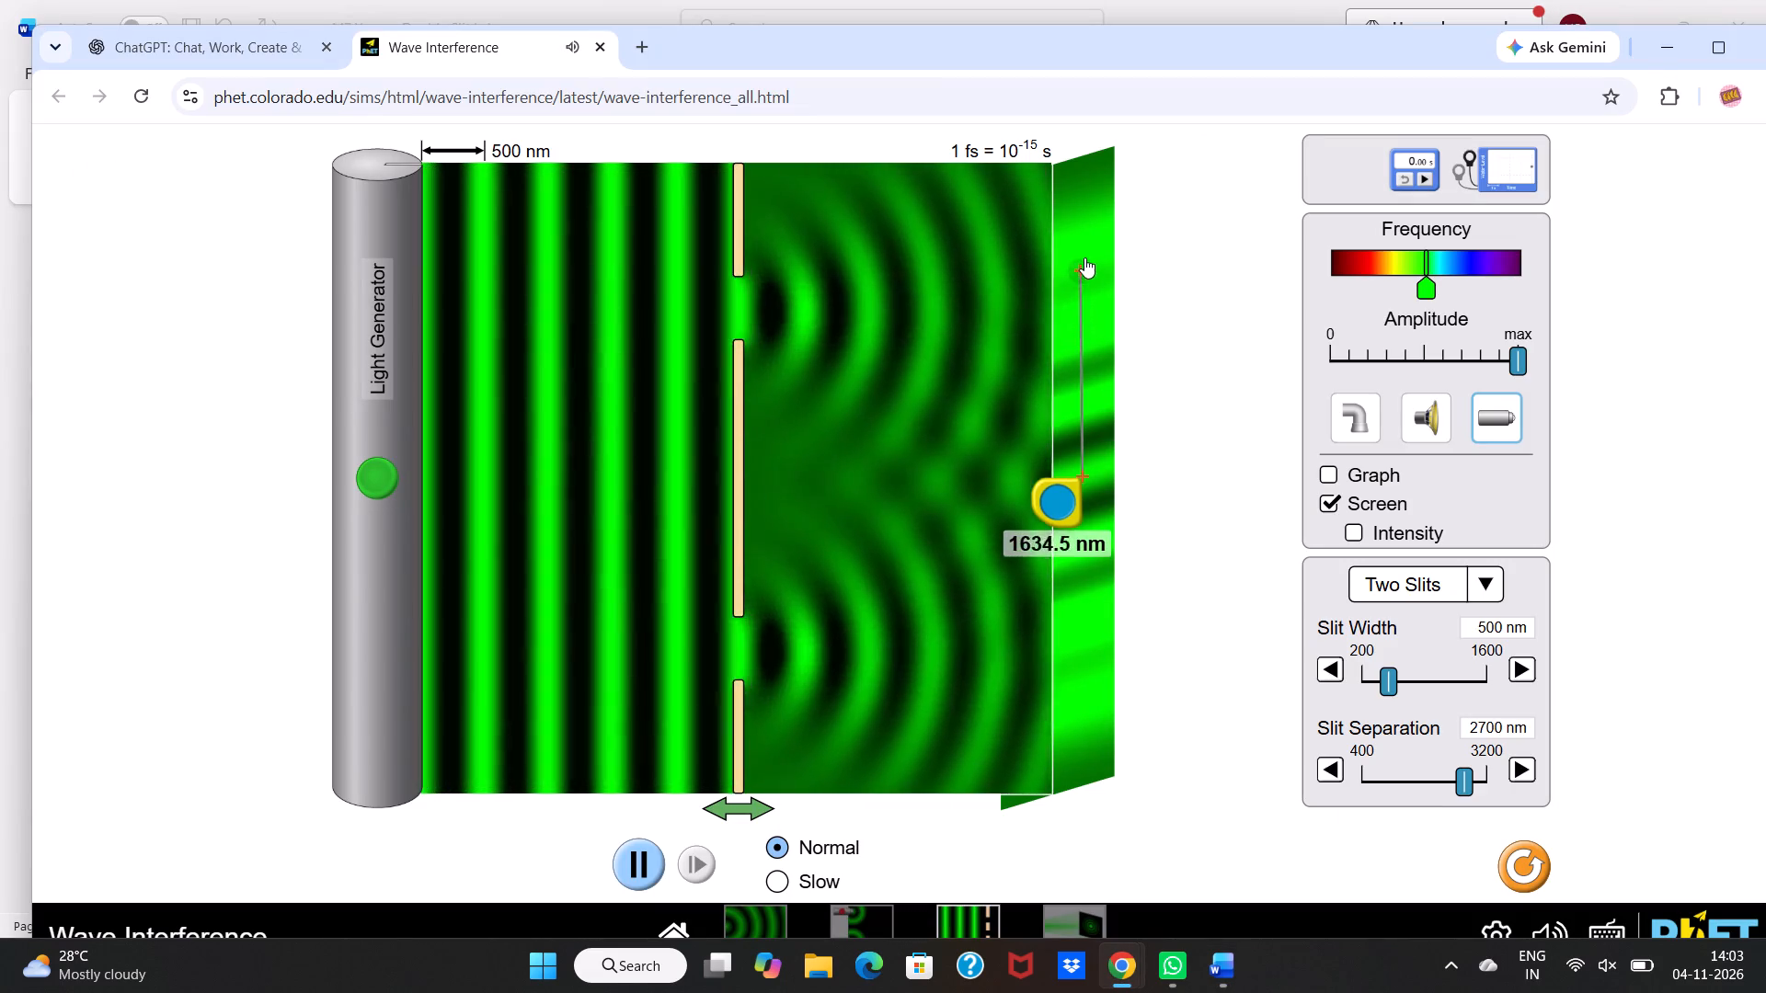
drag(1084, 257, 1081, 255)
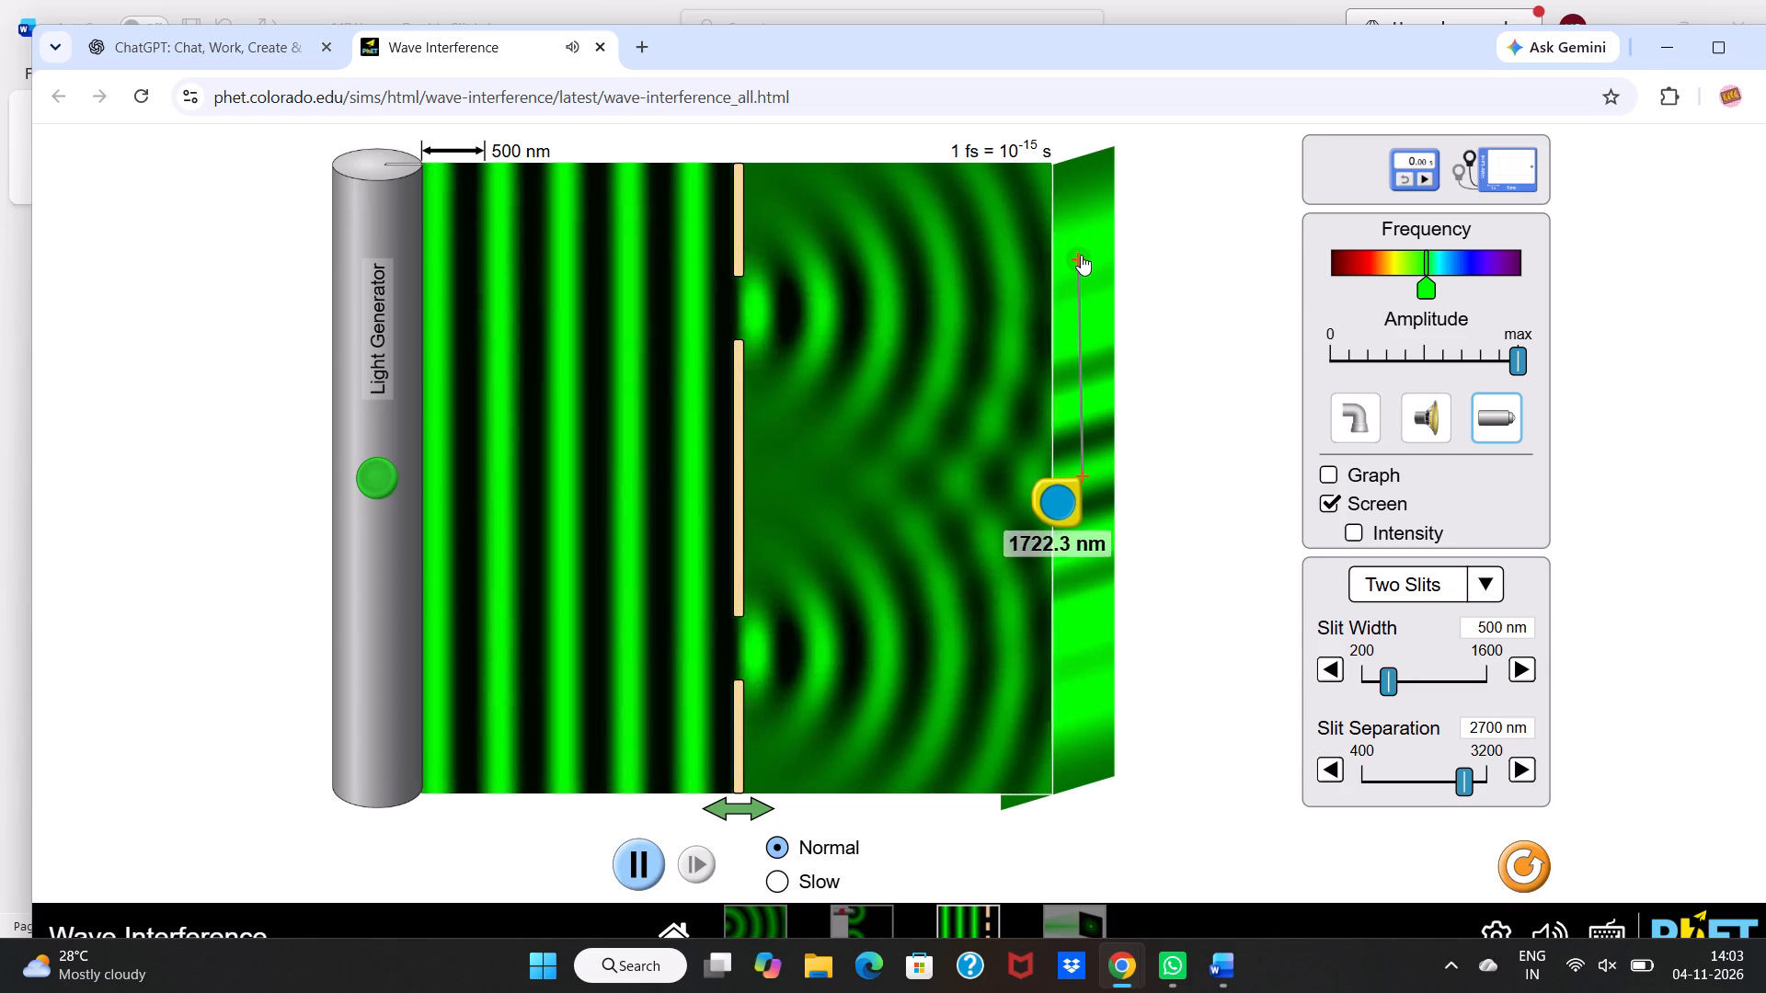
drag(1081, 255, 1082, 252)
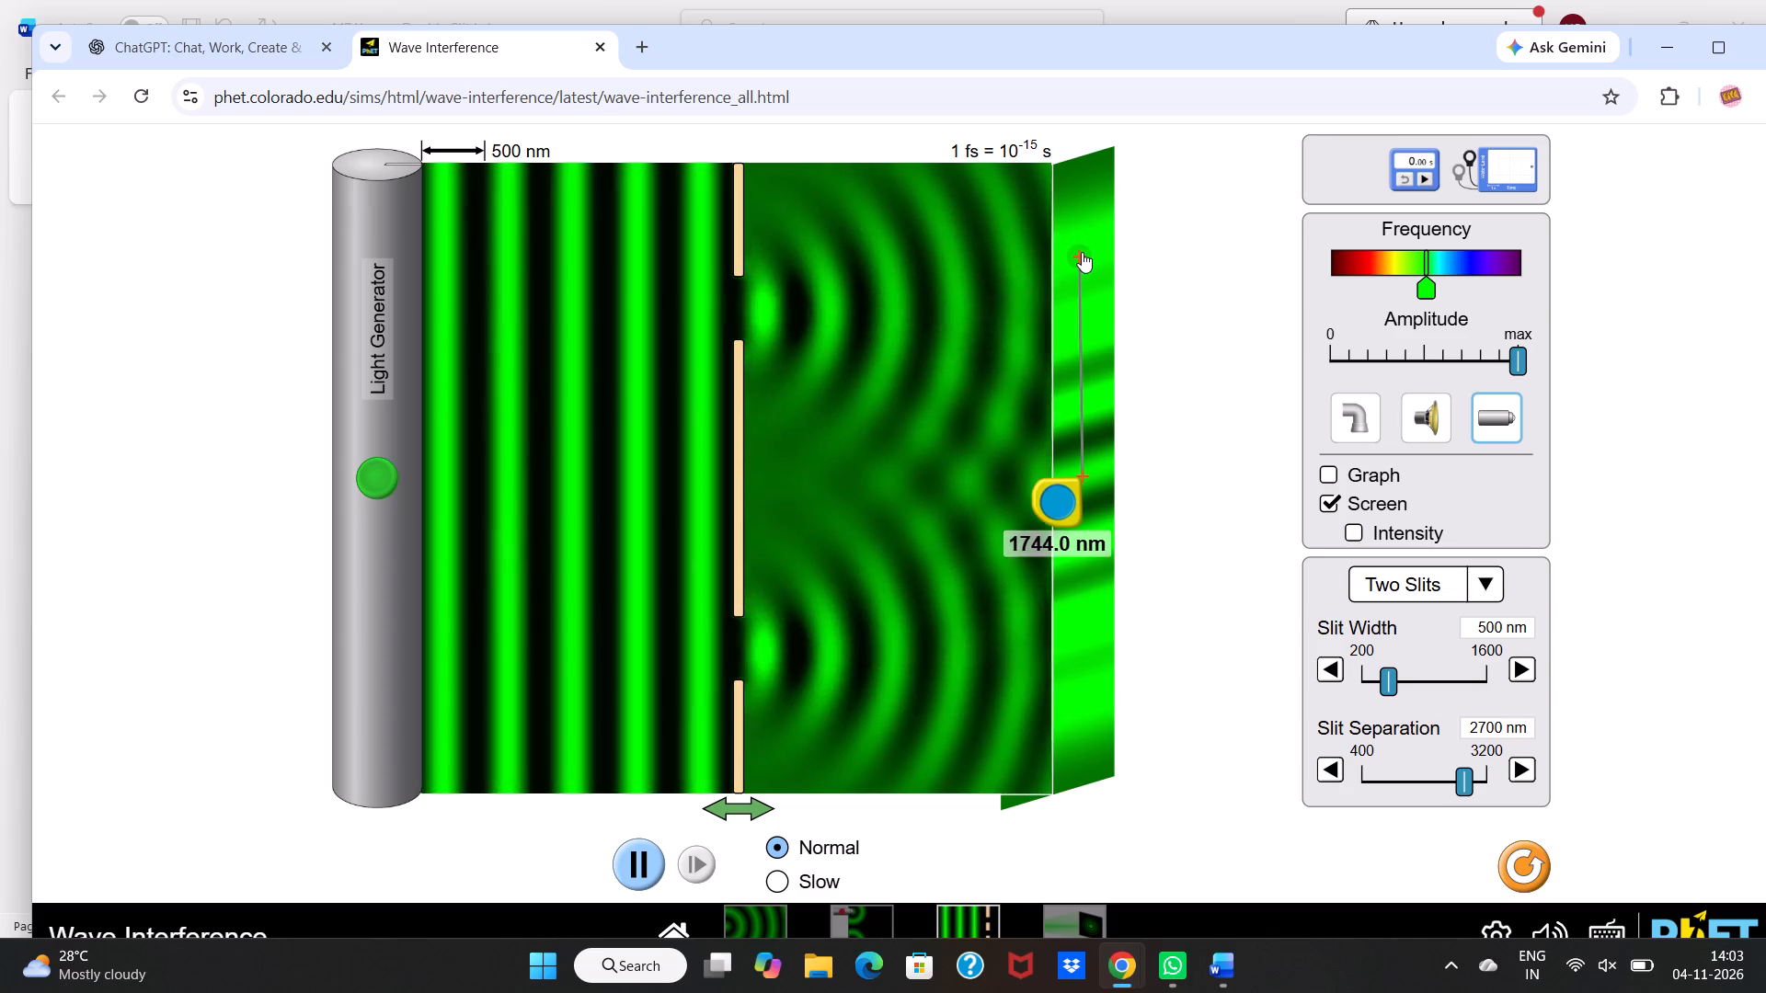
drag(1082, 252, 1072, 260)
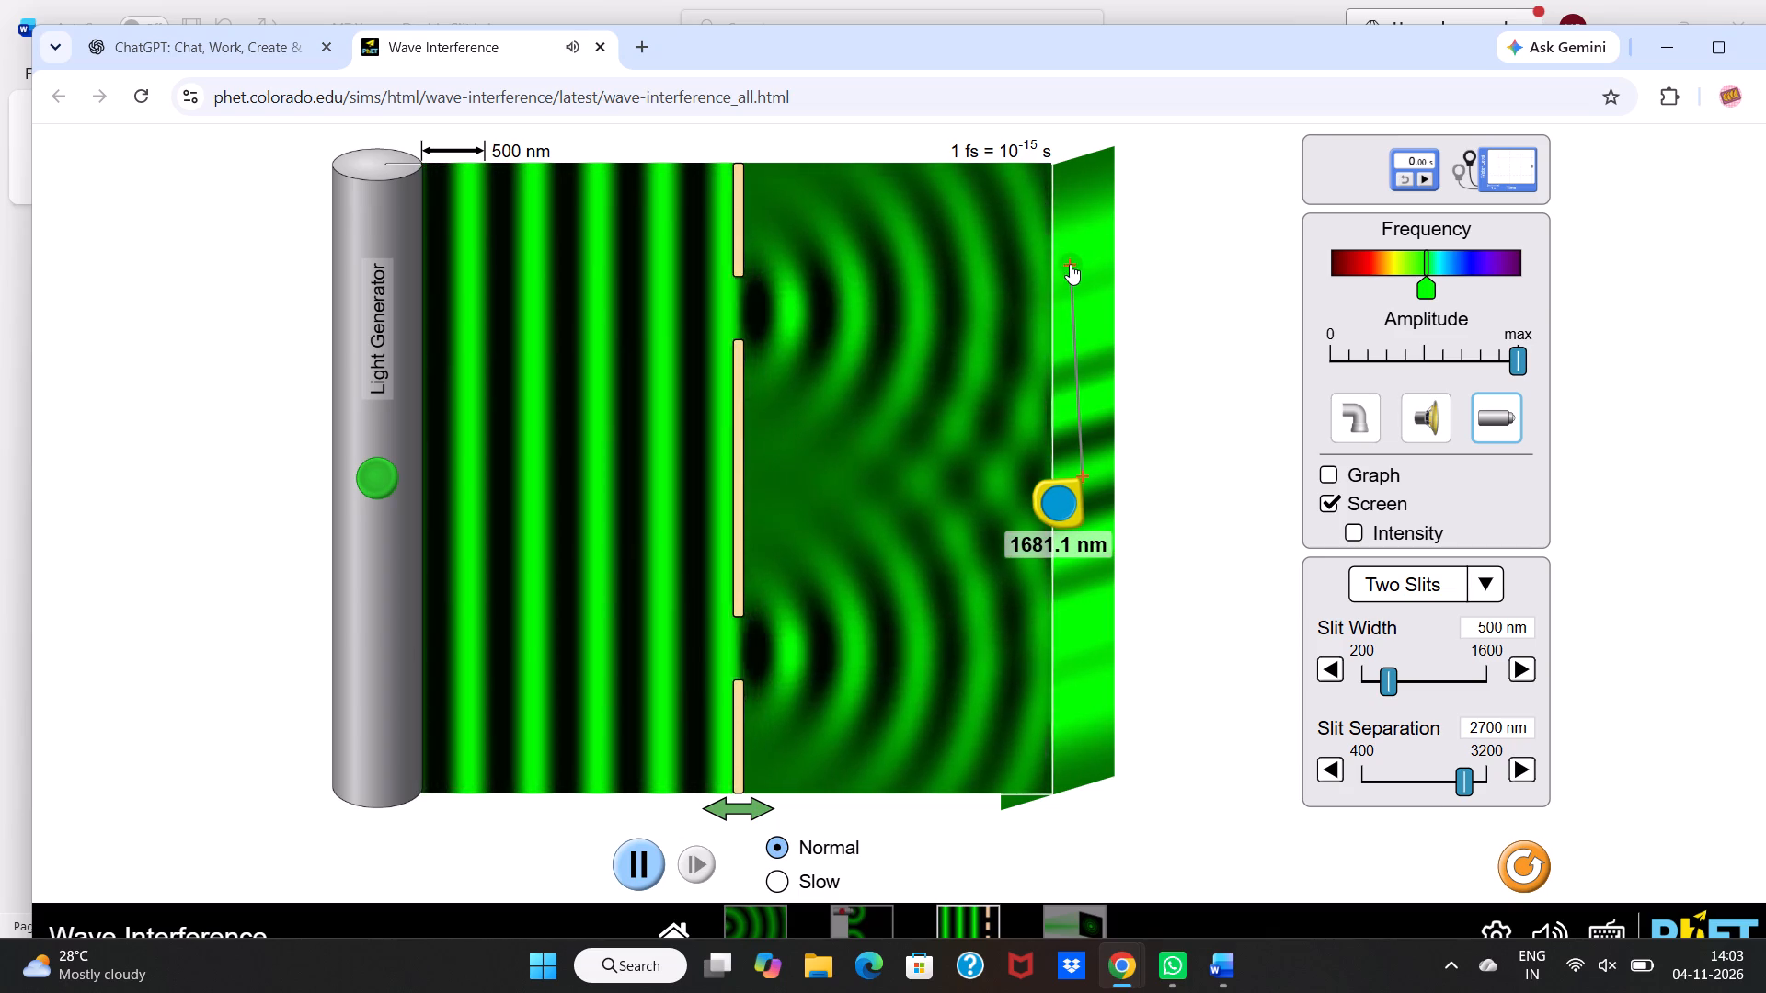
drag(1070, 264, 1082, 259)
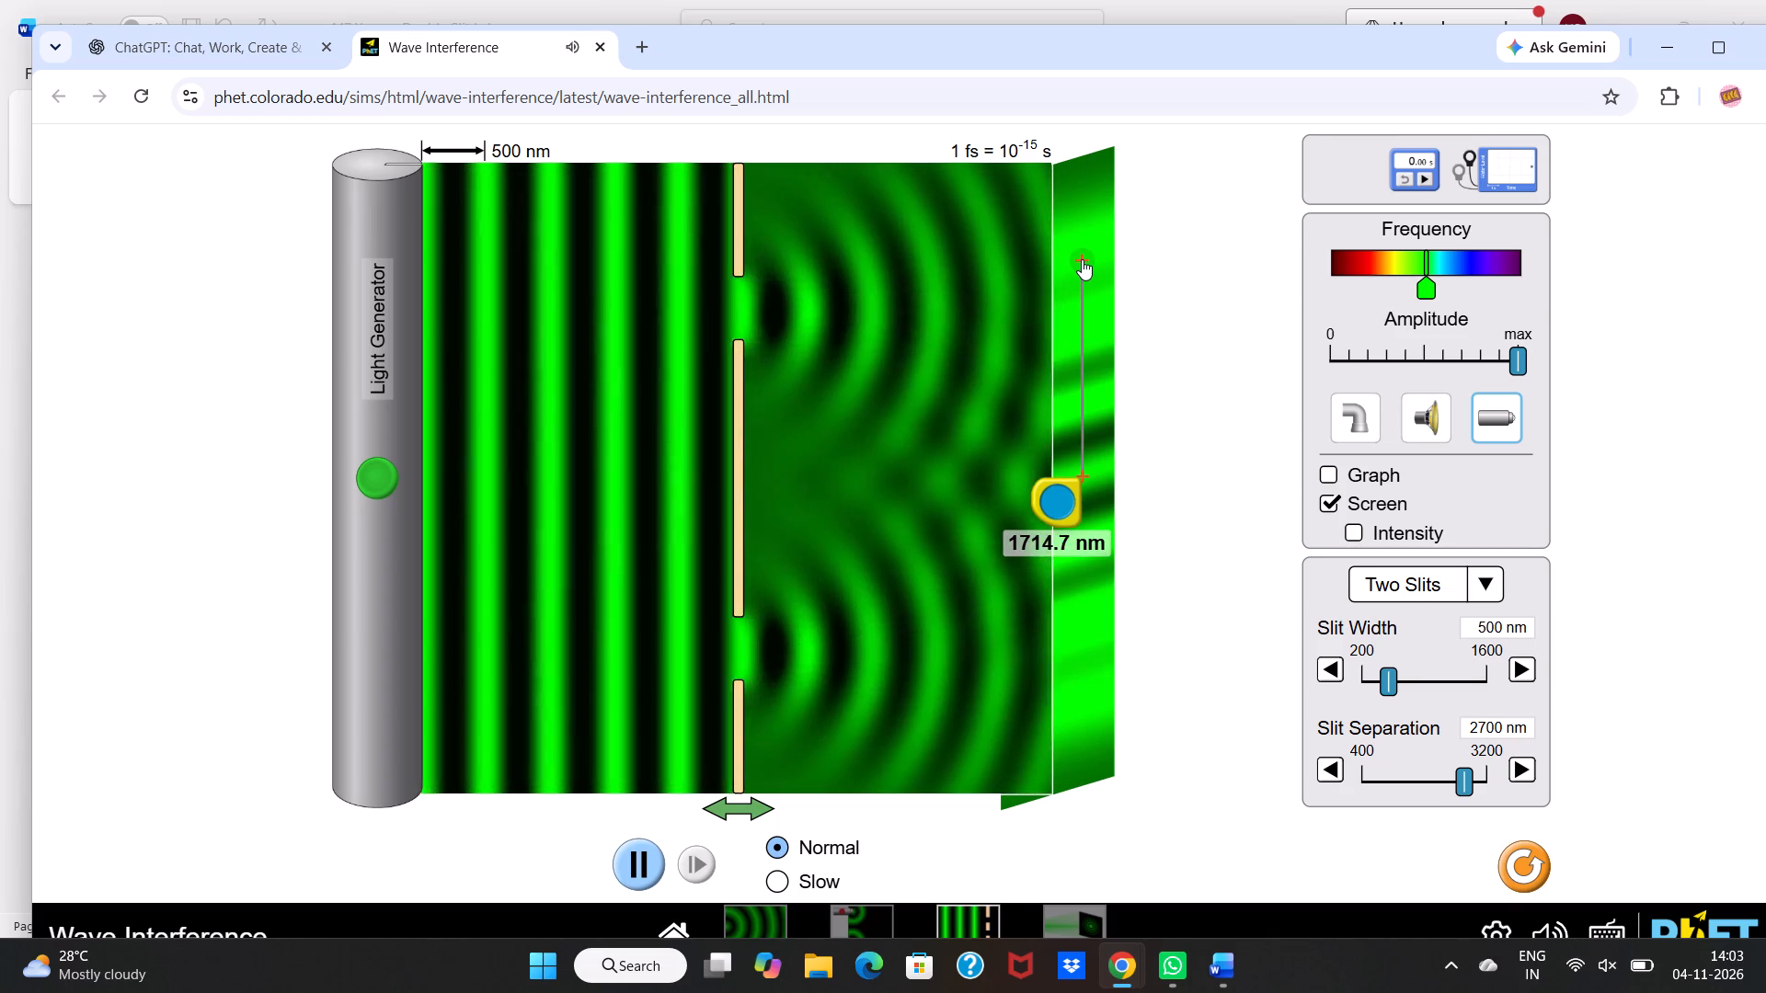
drag(1082, 259, 1081, 255)
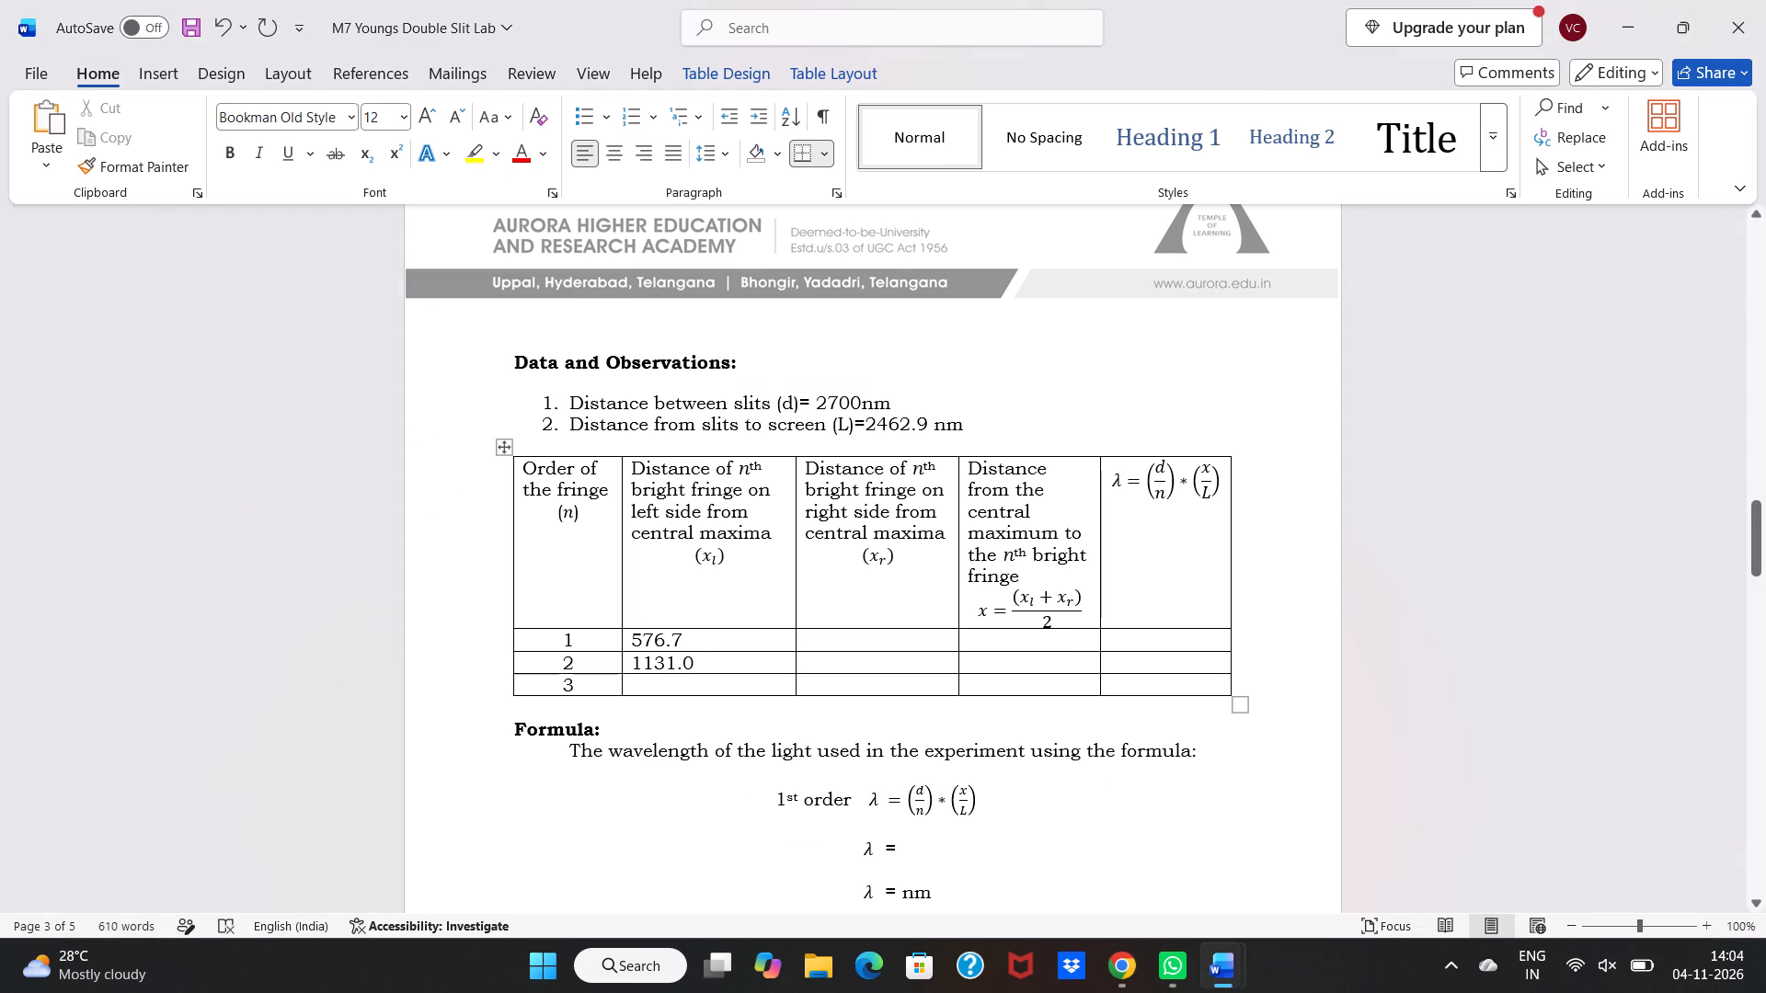
Switch to the Word lab document and enter 1751.2 as the left-side fringe distance (xl) for order 3.
click(709, 692)
click(709, 692)
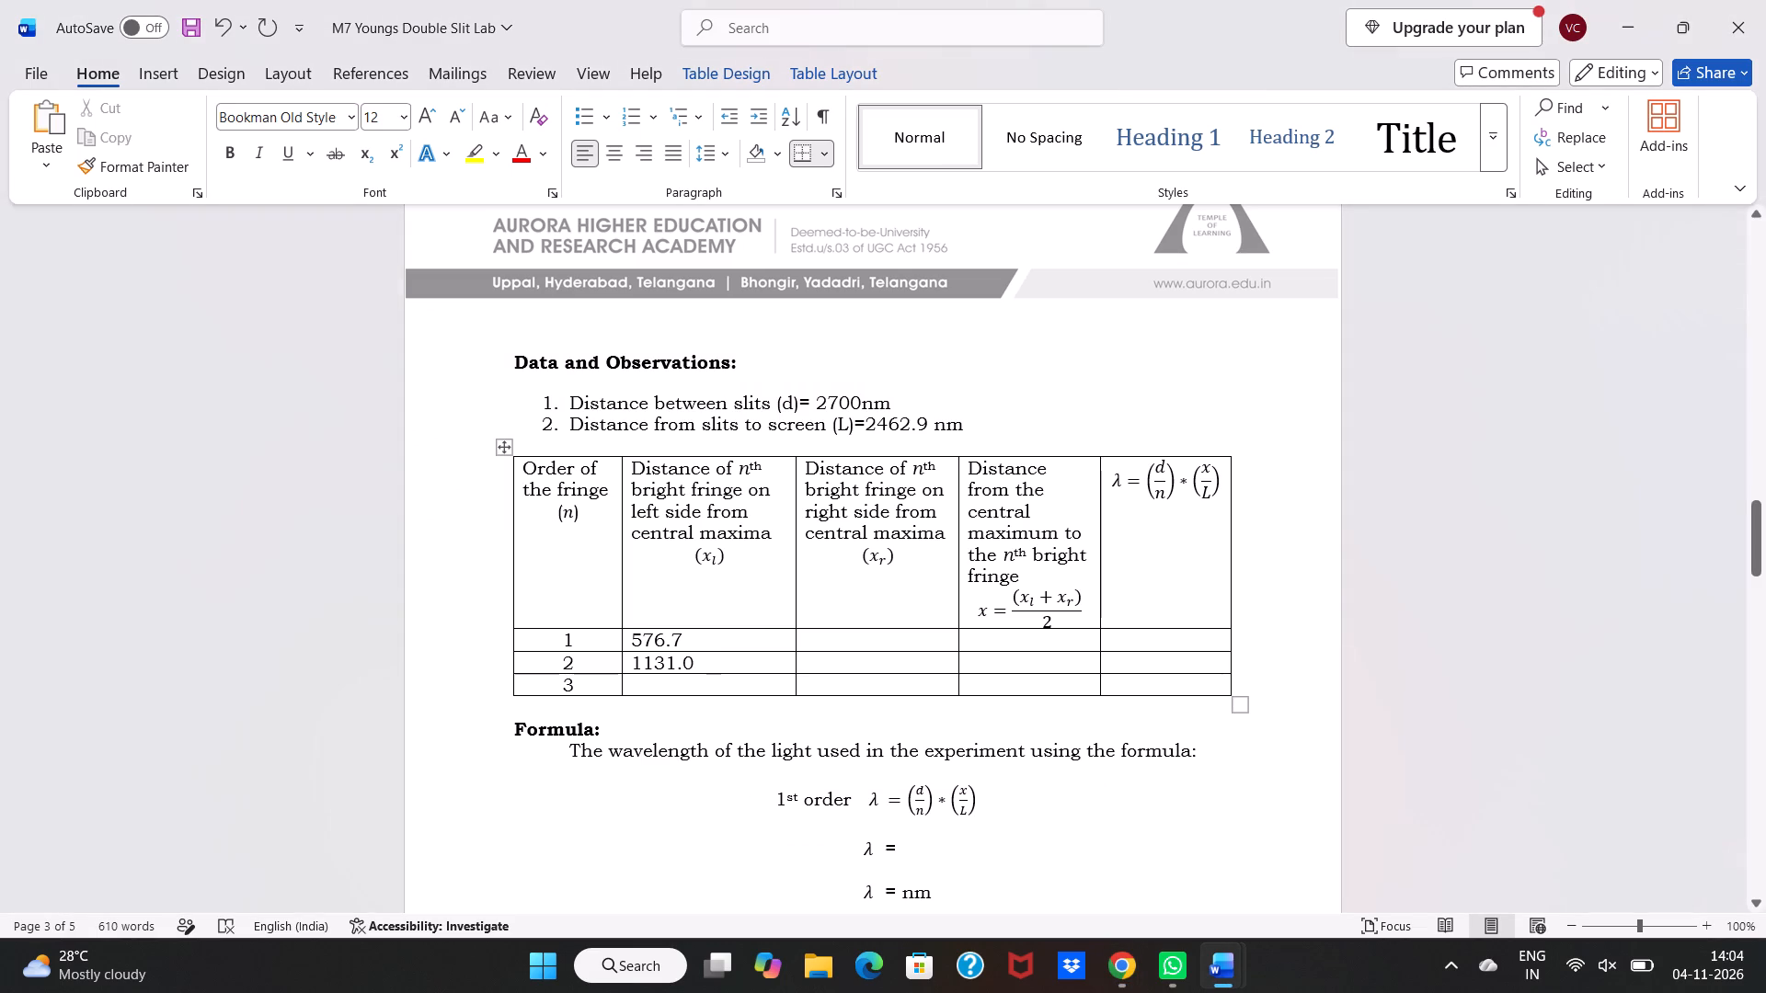
click(659, 691)
text(1751.2)
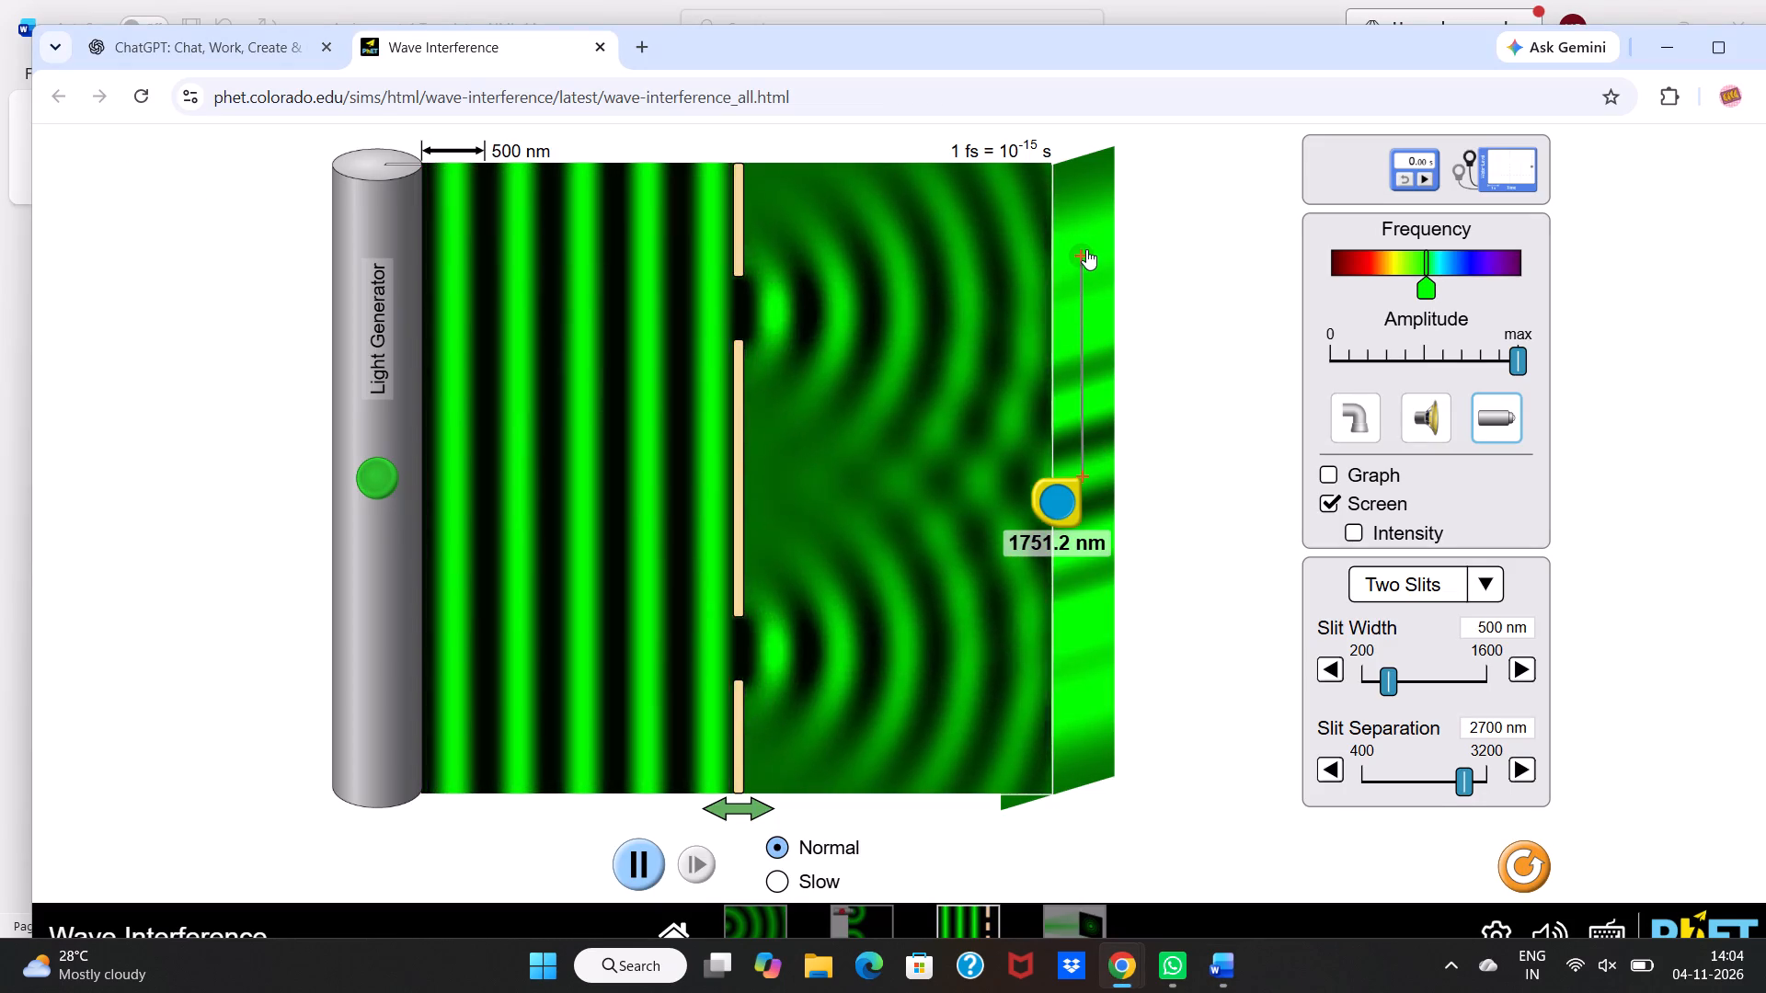
Switch to the Wave Interference simulation and measure from the central maximum to the first bright fringe below it.
drag(1086, 249, 1089, 551)
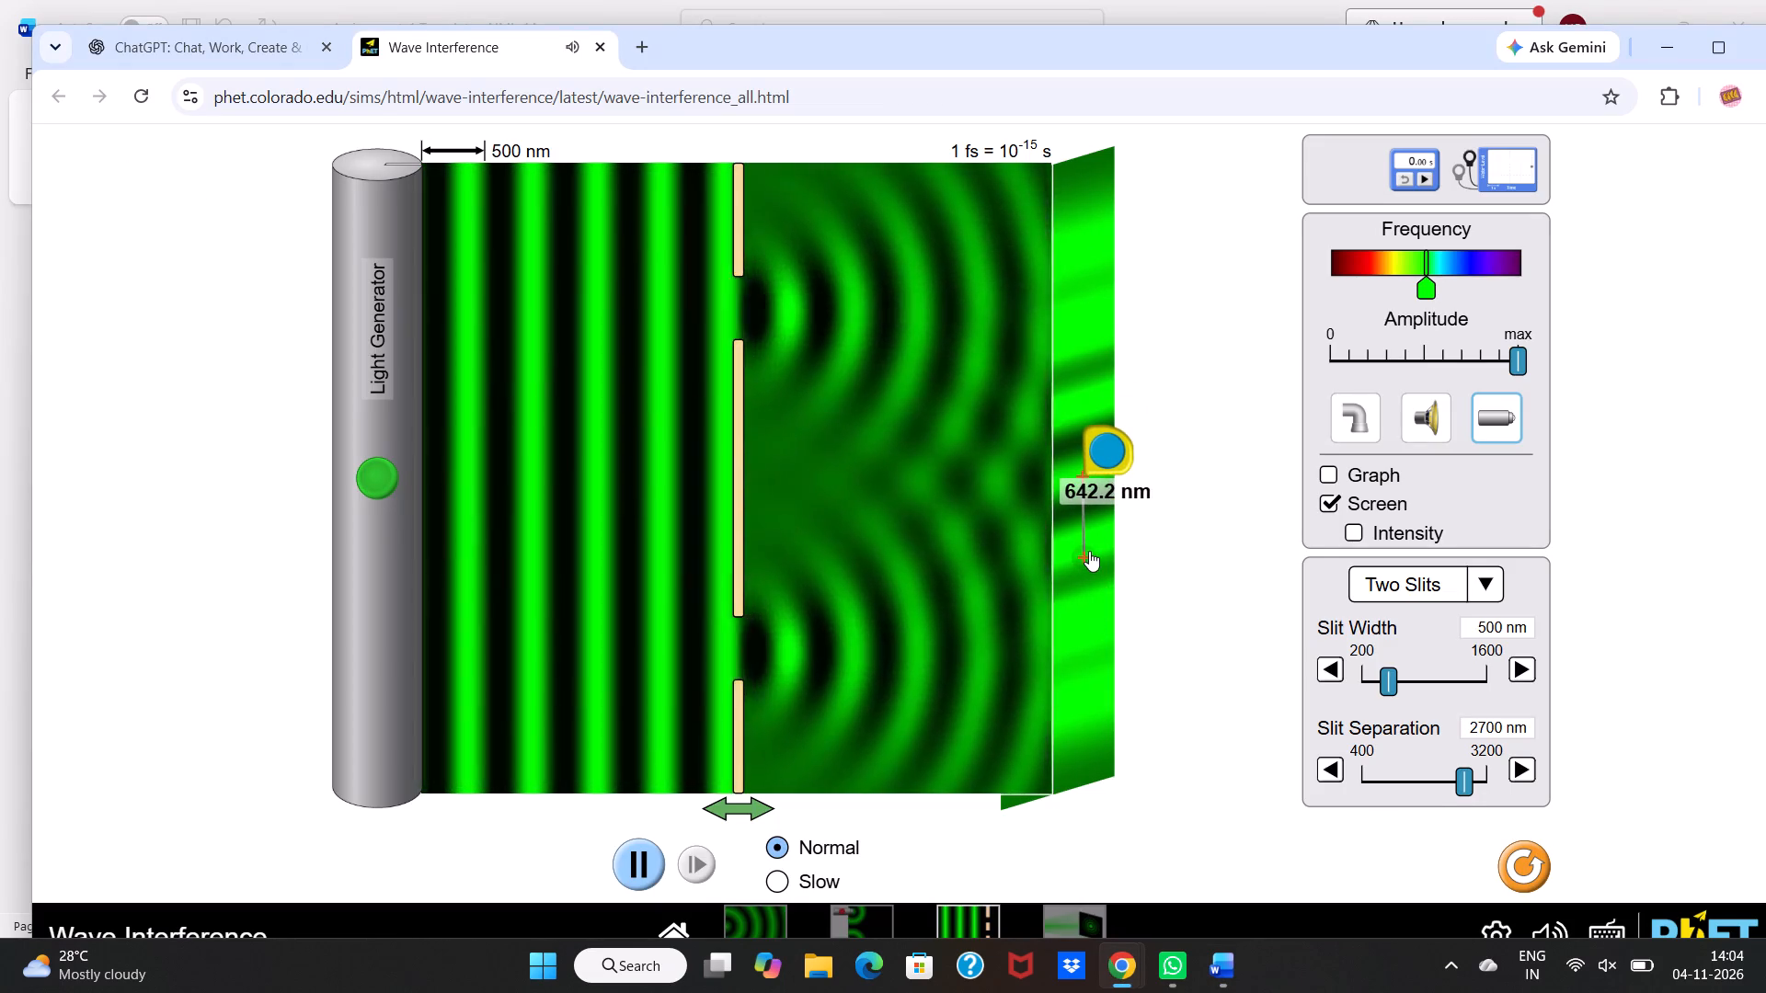
drag(1089, 551, 1086, 549)
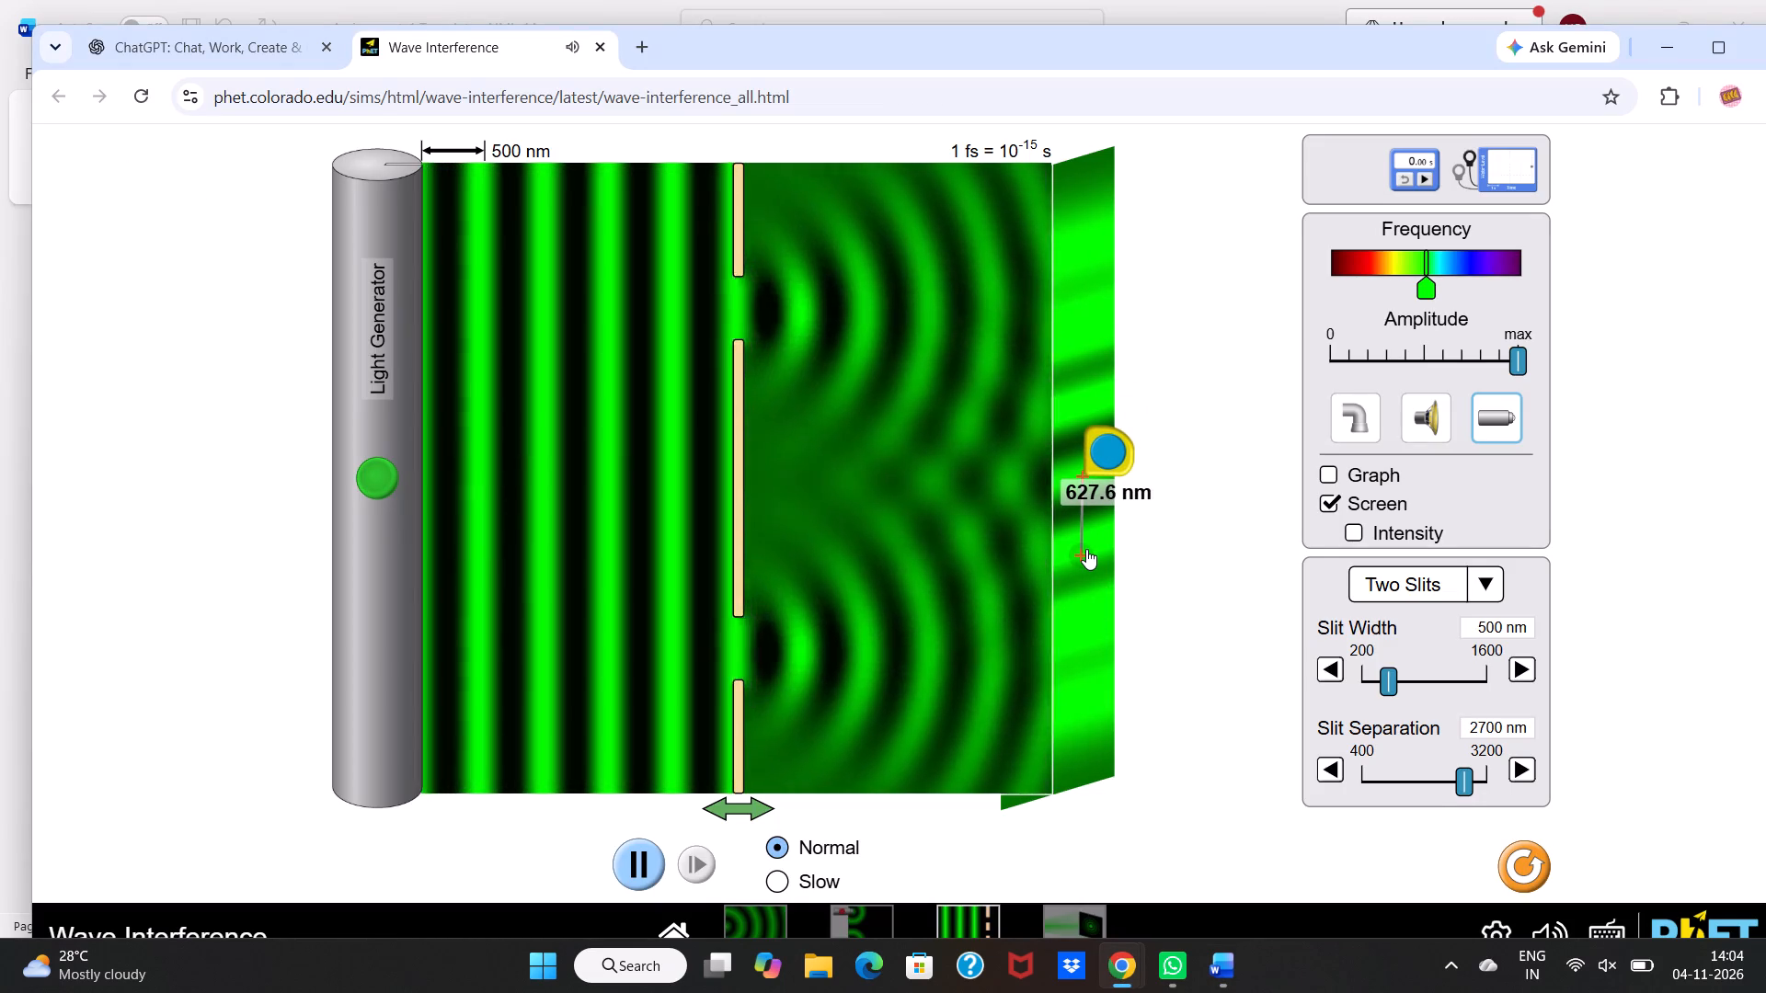
drag(1086, 549, 1095, 545)
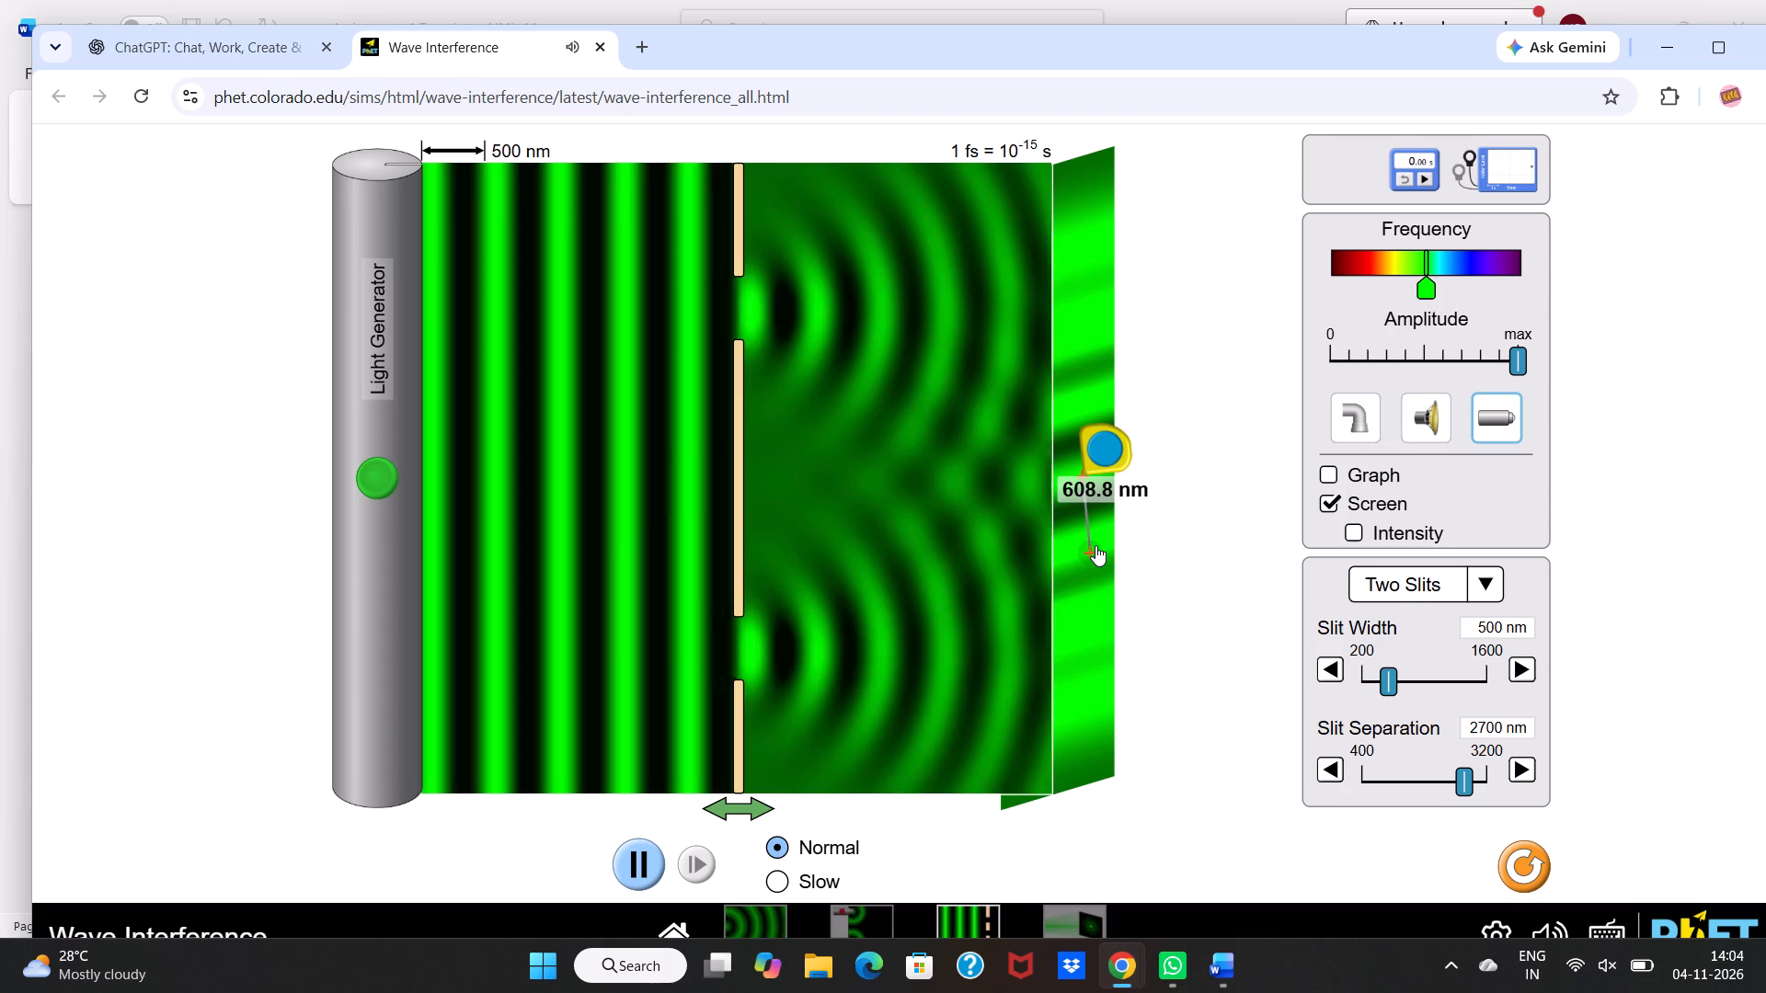
drag(1095, 545, 1087, 541)
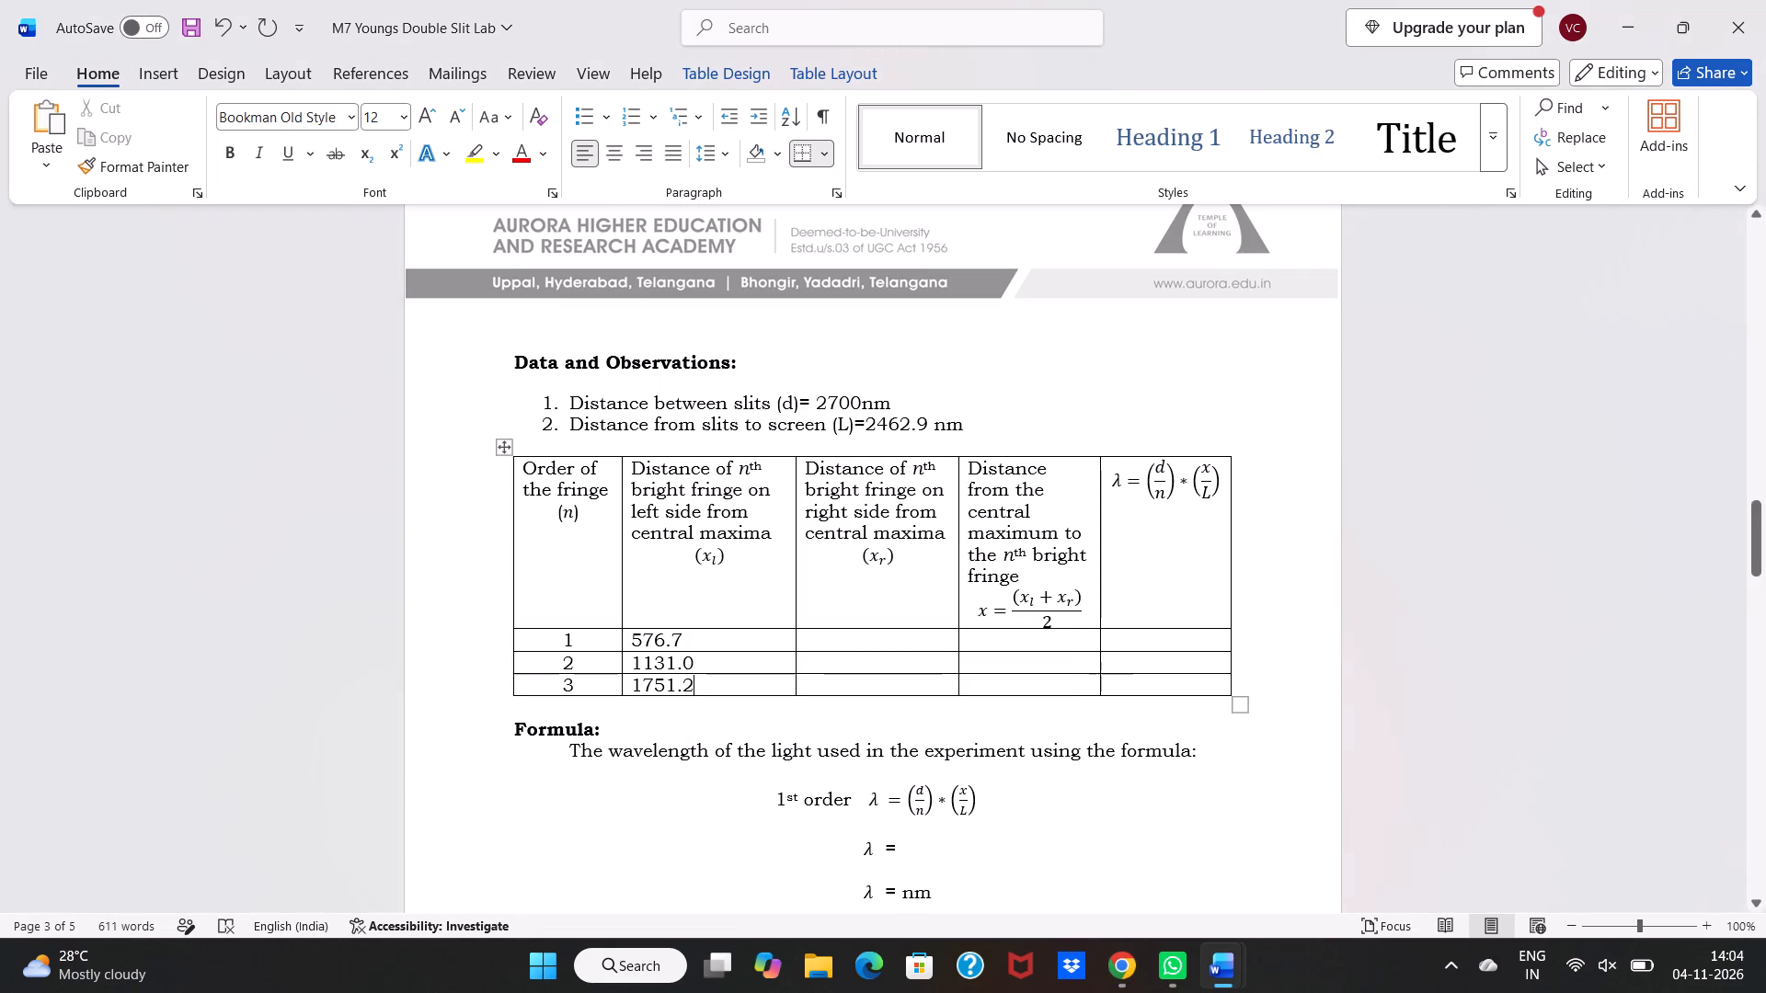
Switch to the Word lab document and enter 561.8 as the right-side fringe distance (xr) for order 1.
click(828, 632)
key(5)
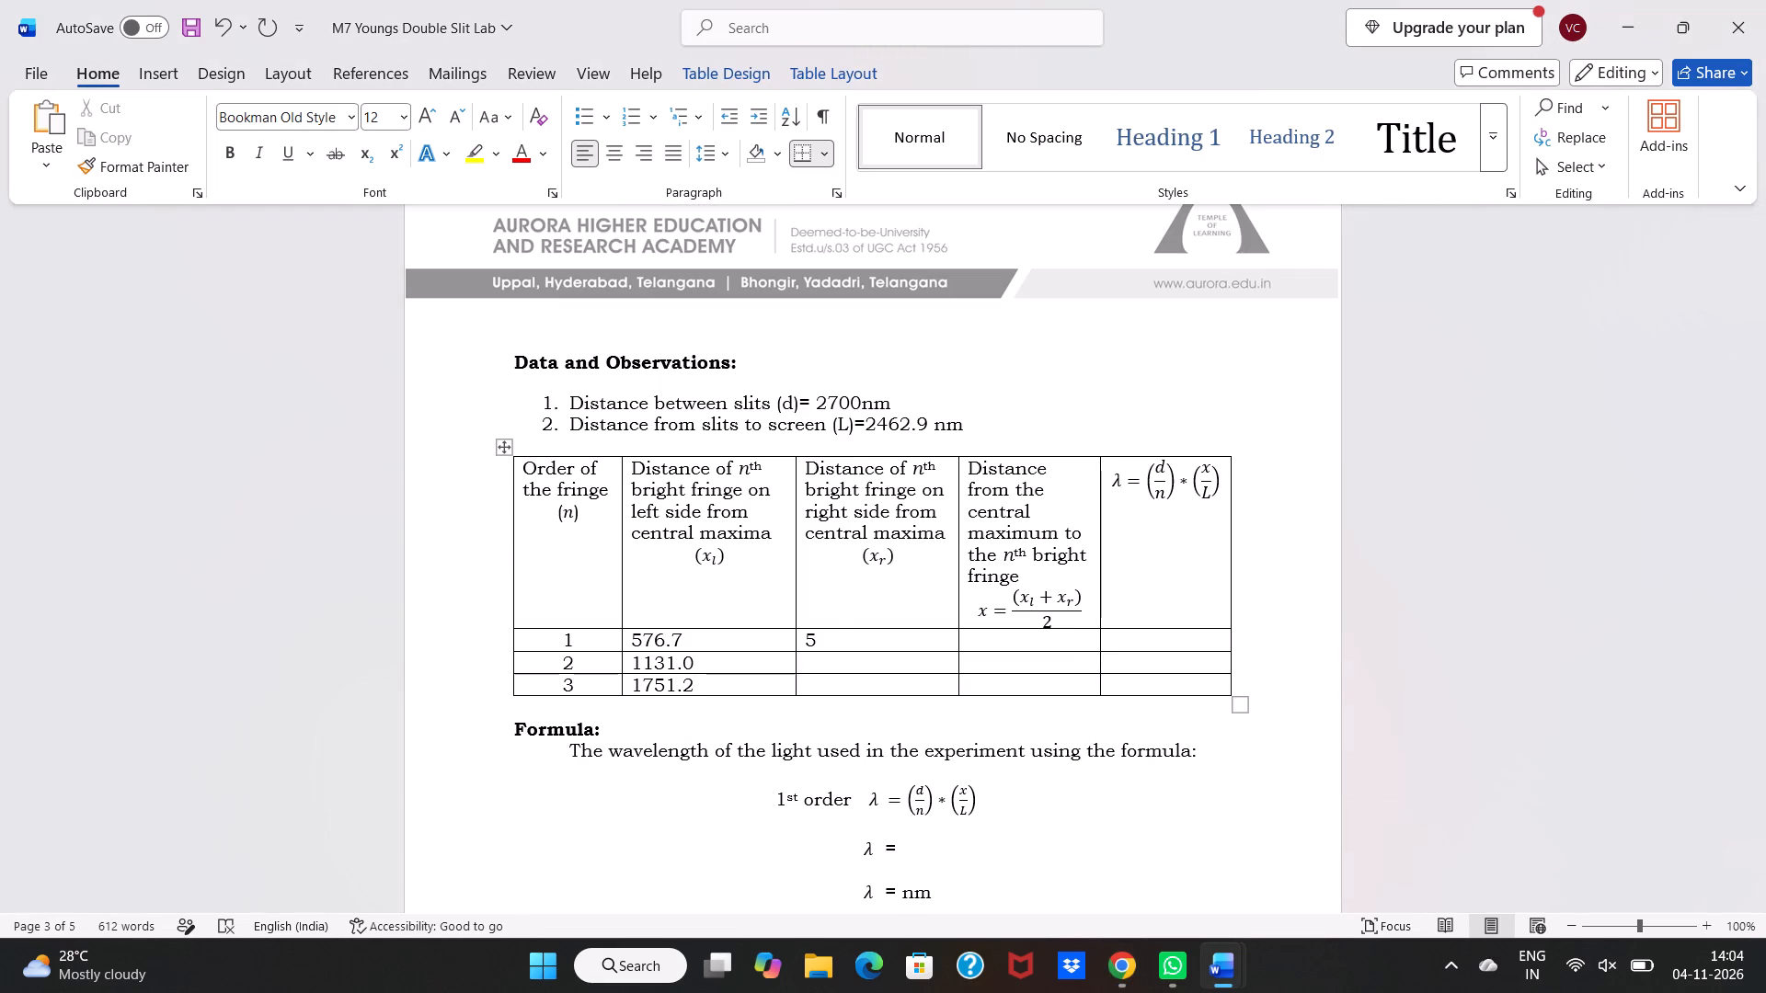
text(61.8)
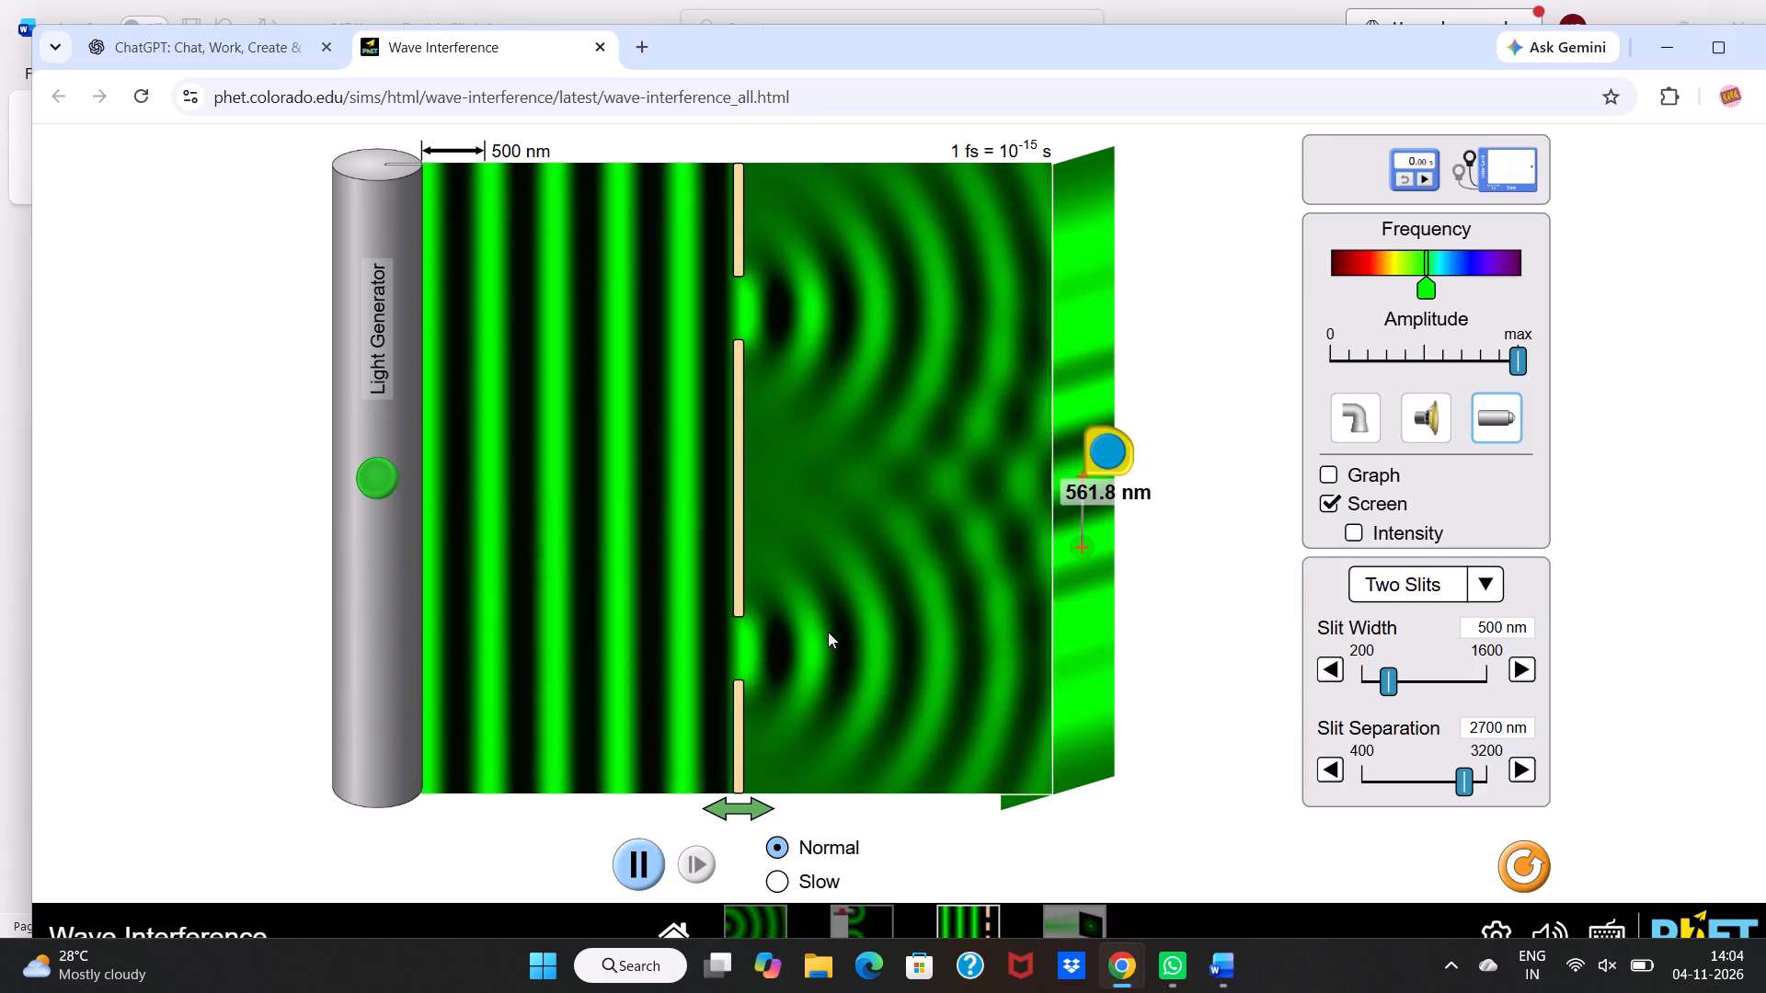
Switch to the Wave Interference simulation and measure from the central maximum to the second bright fringe below it.
drag(1083, 542, 1084, 611)
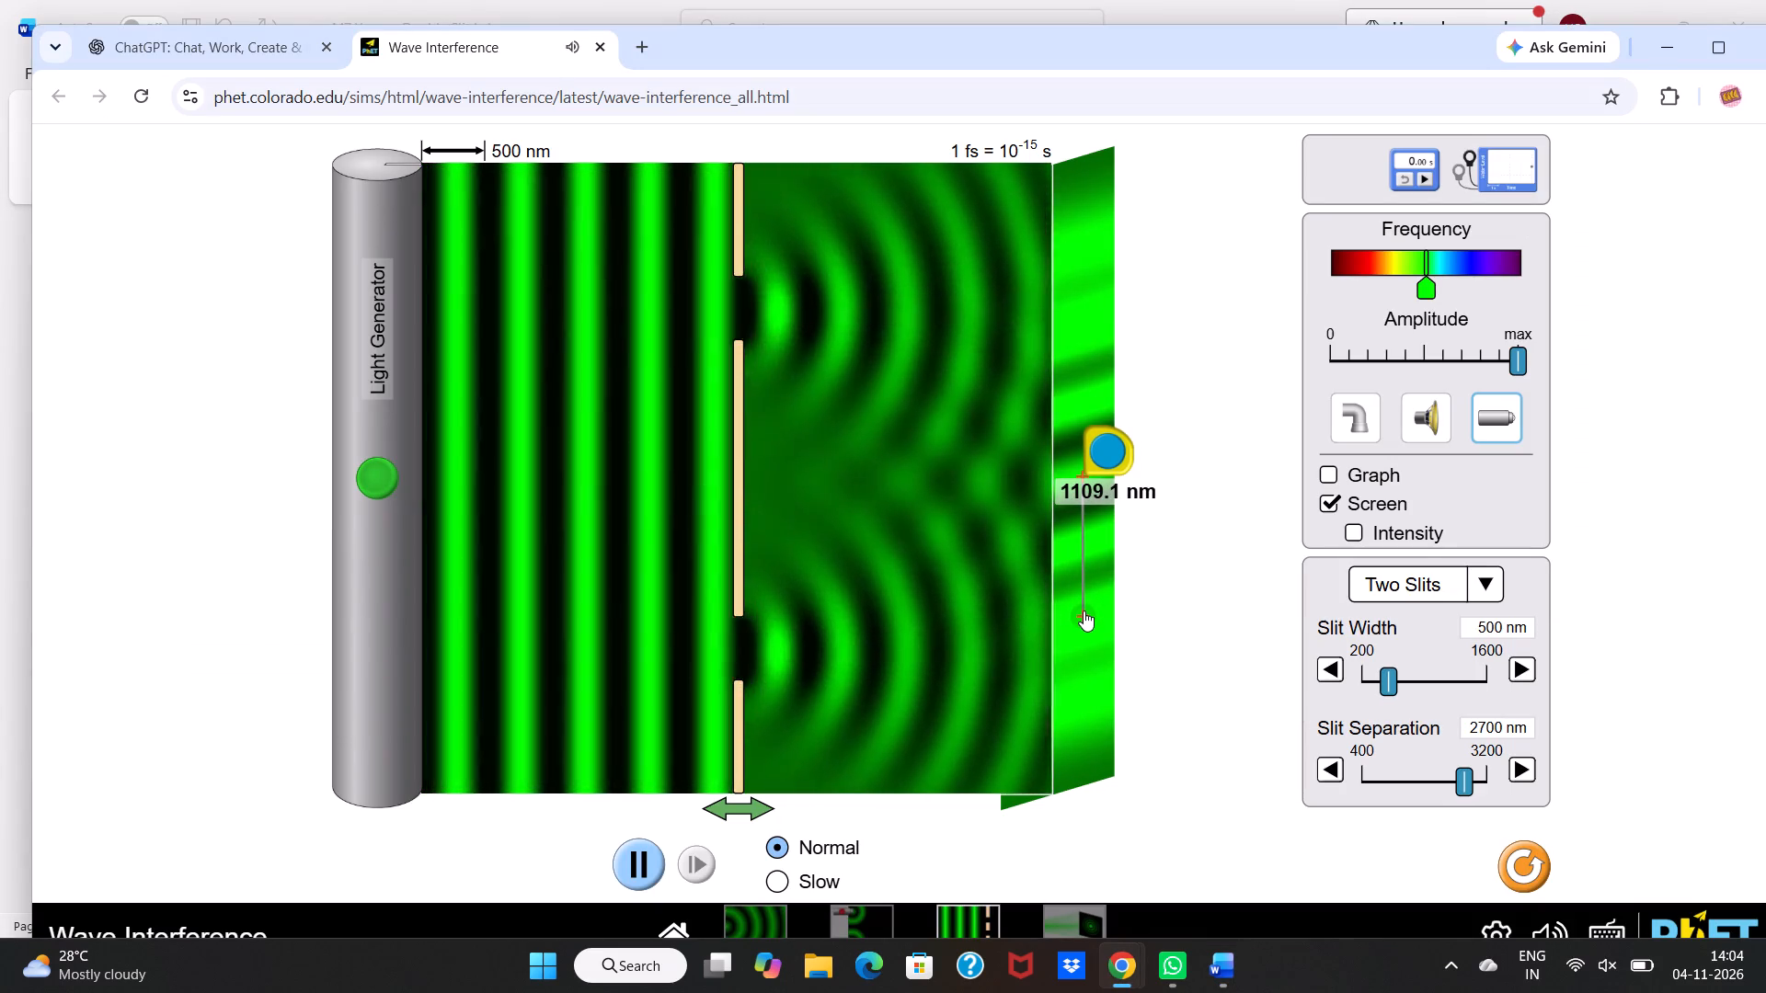
drag(1084, 611, 1083, 615)
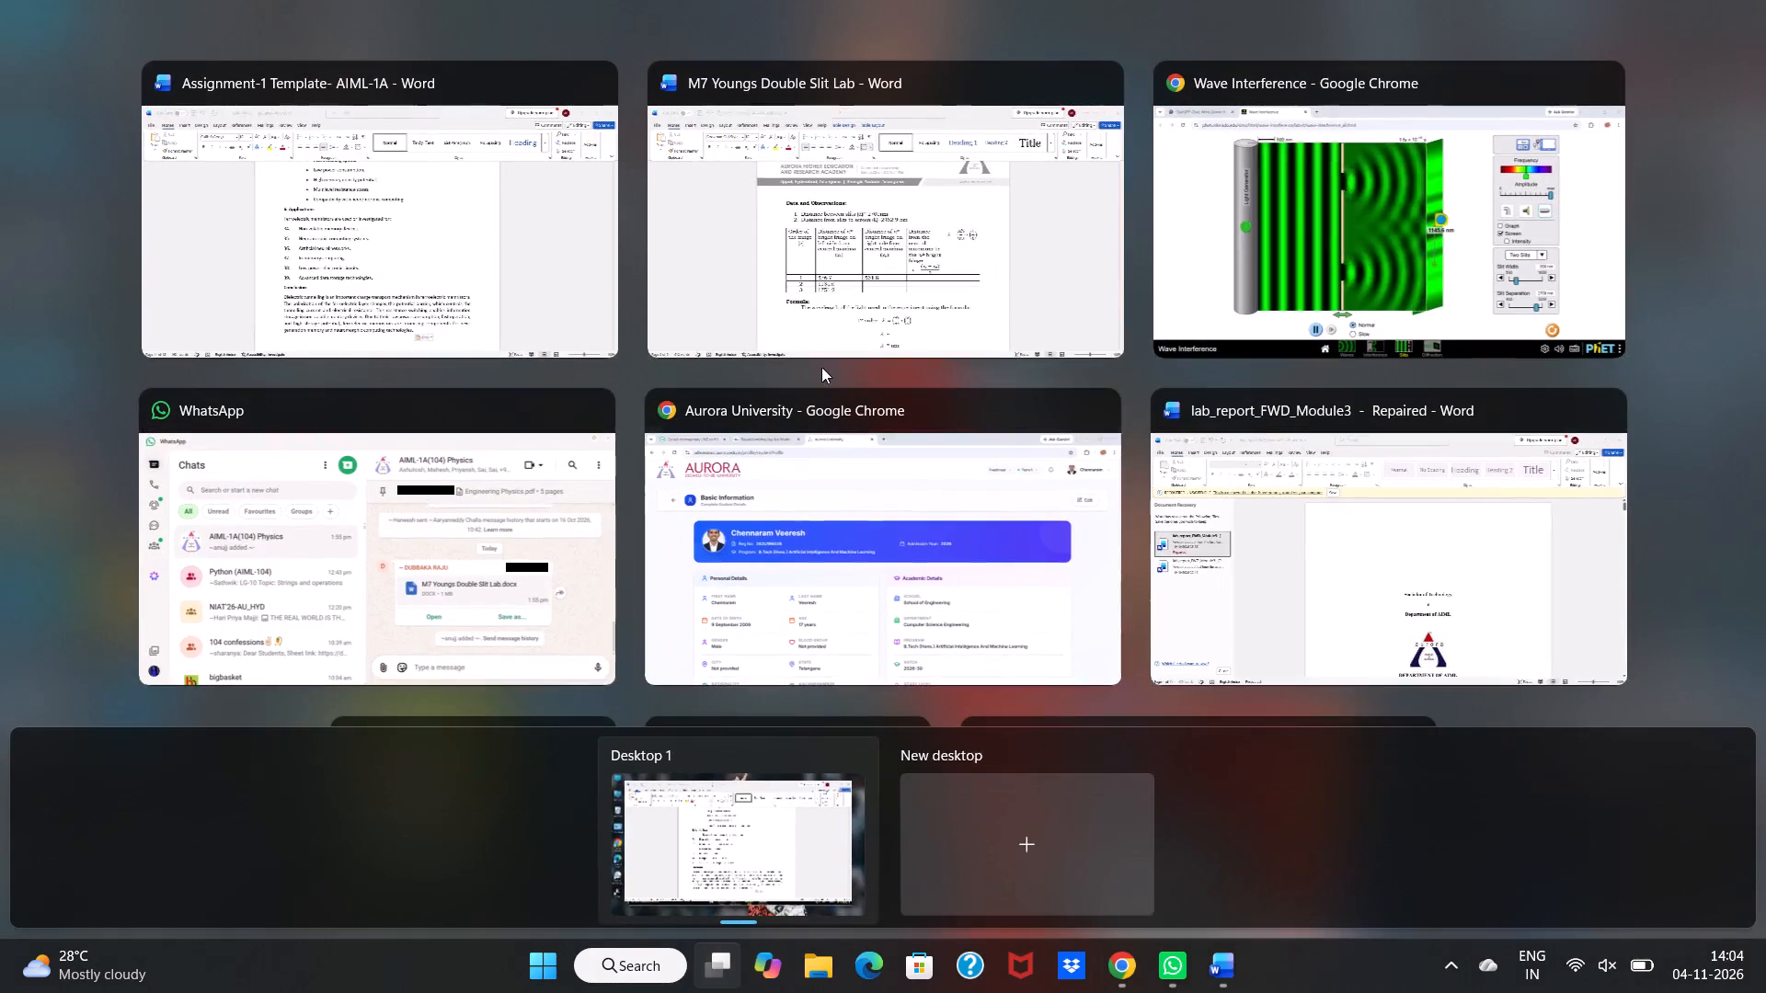
Switch to the Word lab document and enter 1145.6 as the right-side fringe distance (xr) for order 2.
click(830, 289)
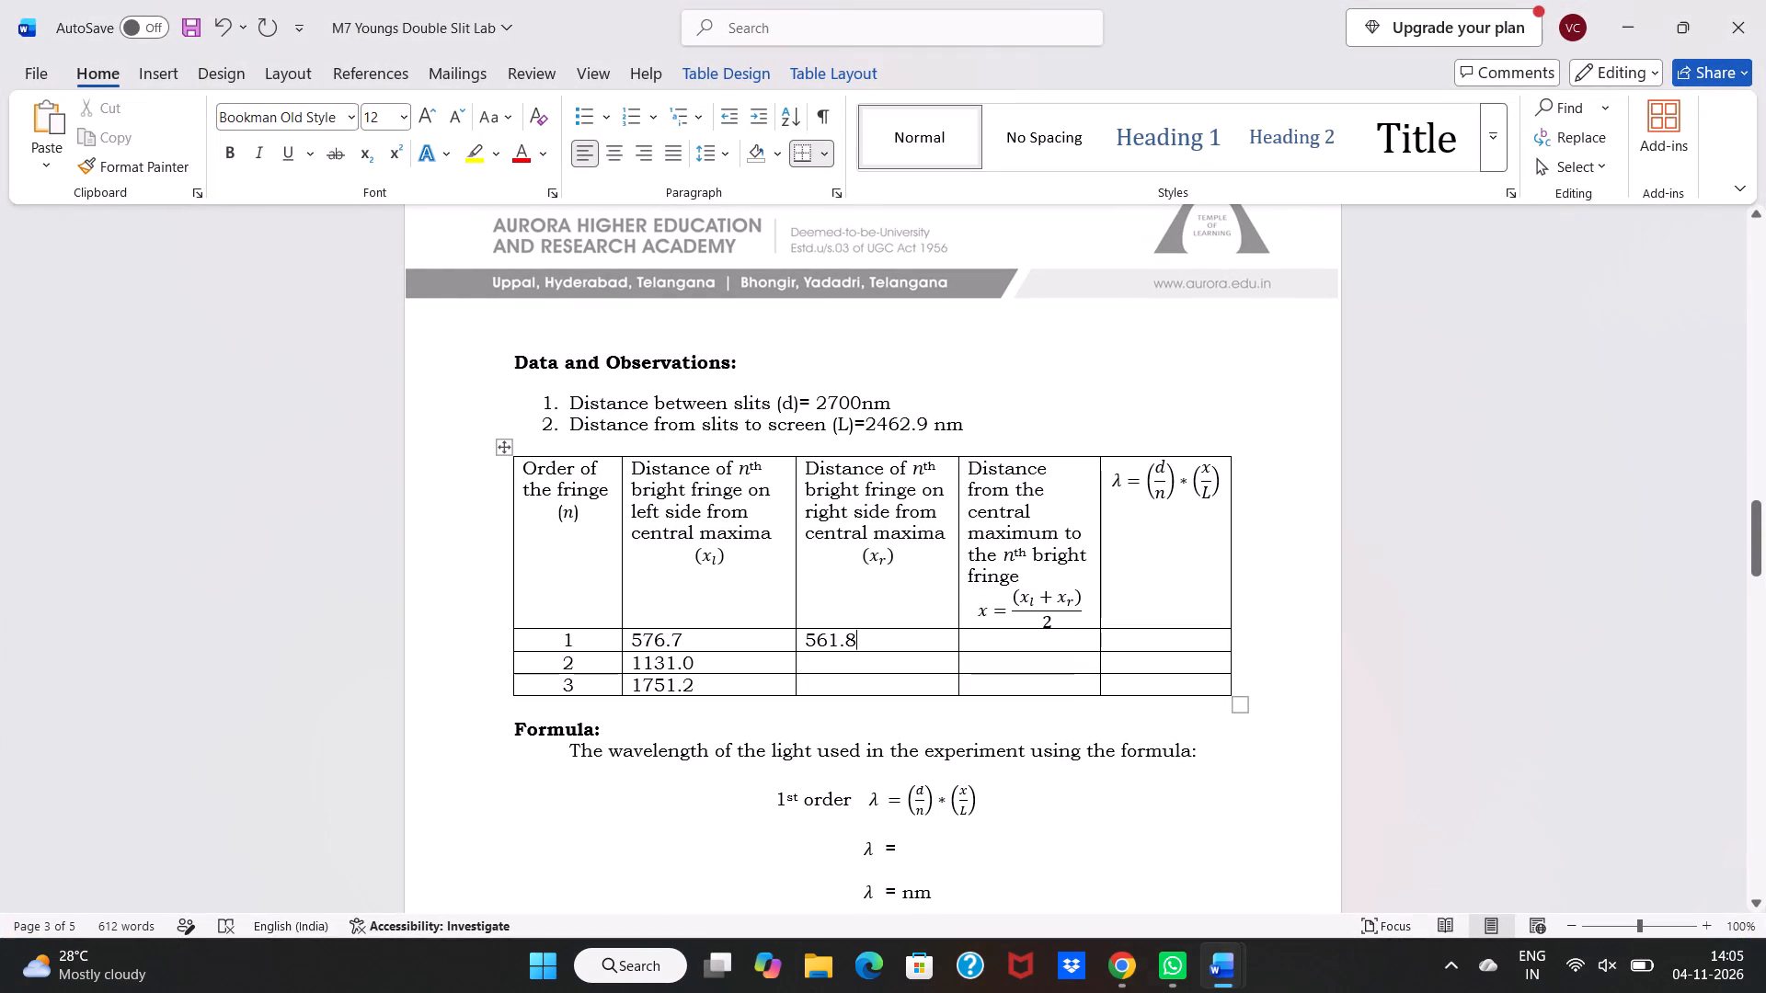
click(863, 663)
text(1145)
text(.6)
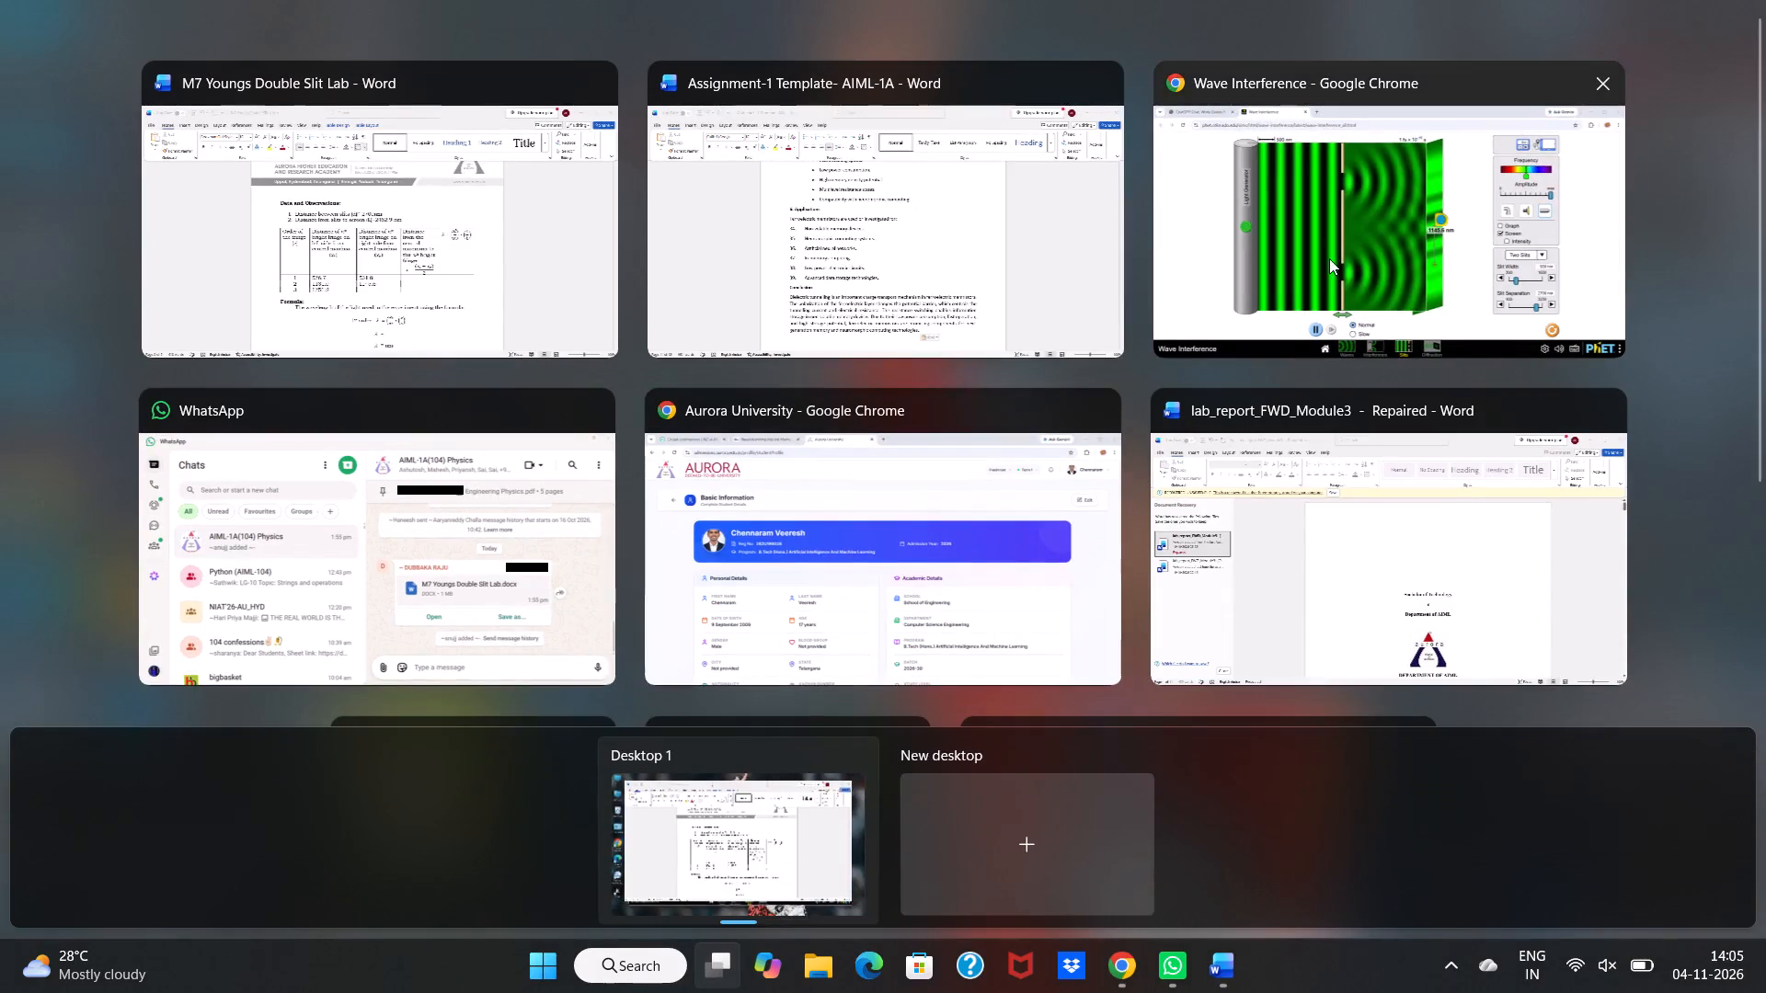
Switch to the Wave Interference simulation and measure from the central maximum to the third bright fringe below it.
click(1329, 258)
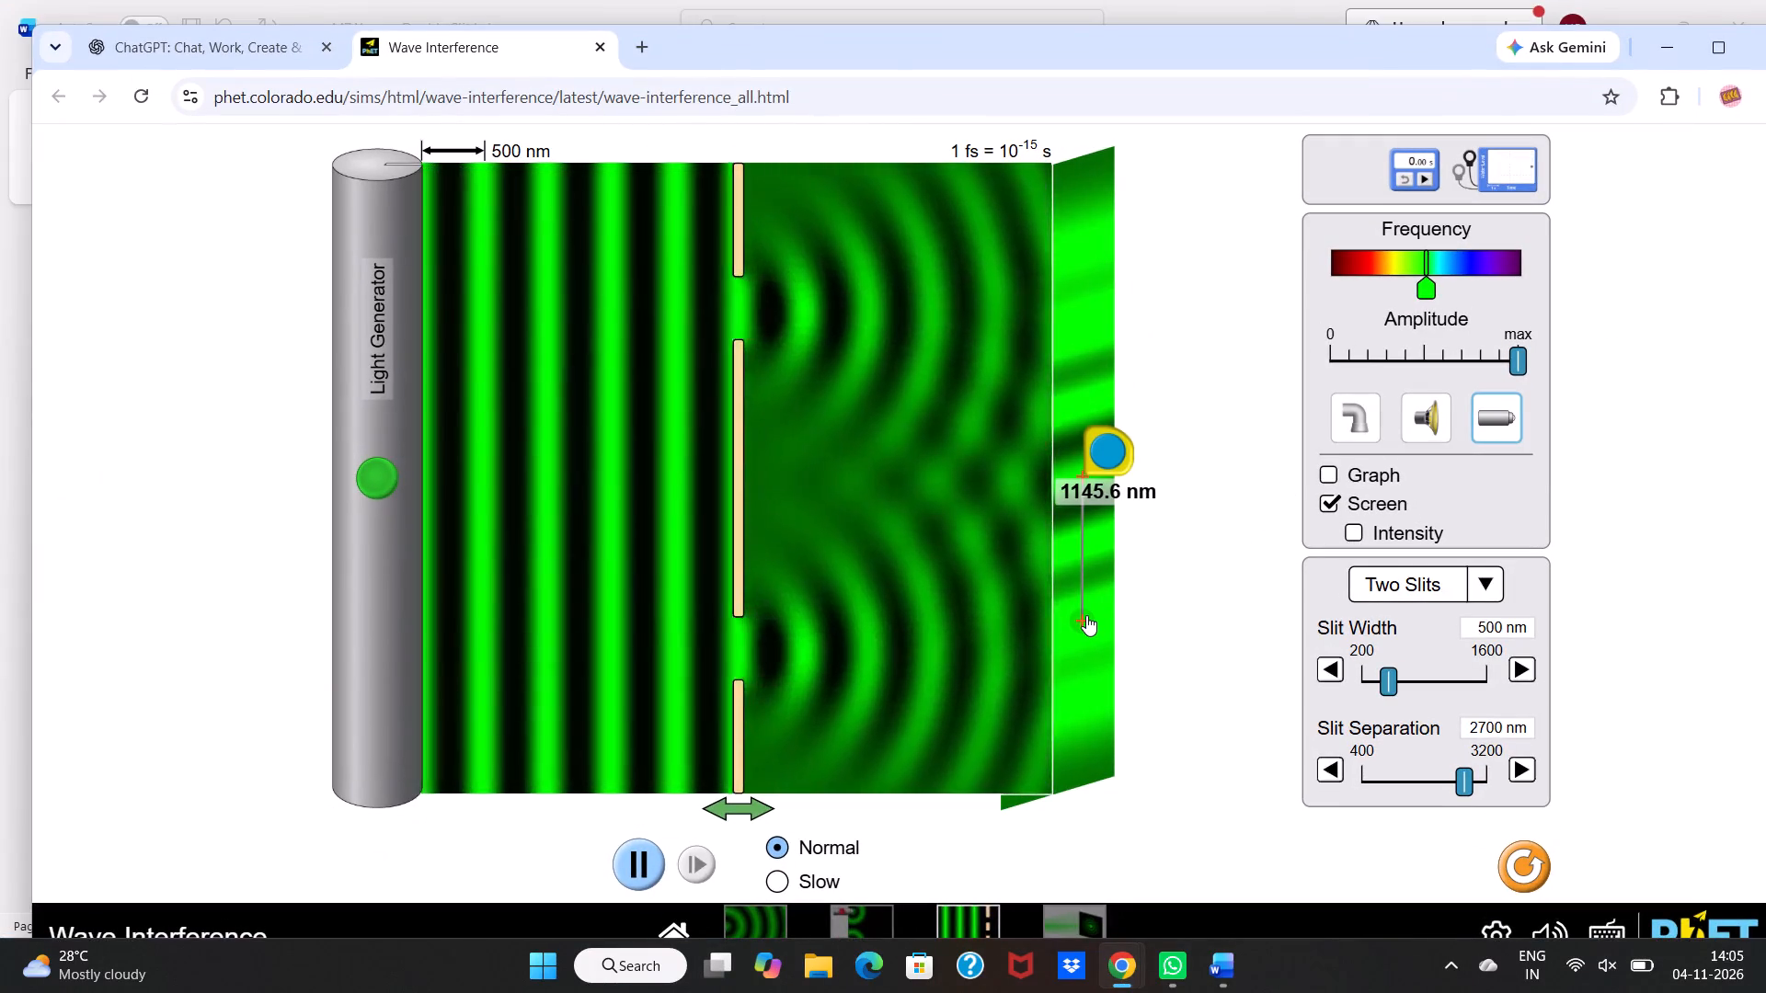
drag(1086, 615, 1089, 699)
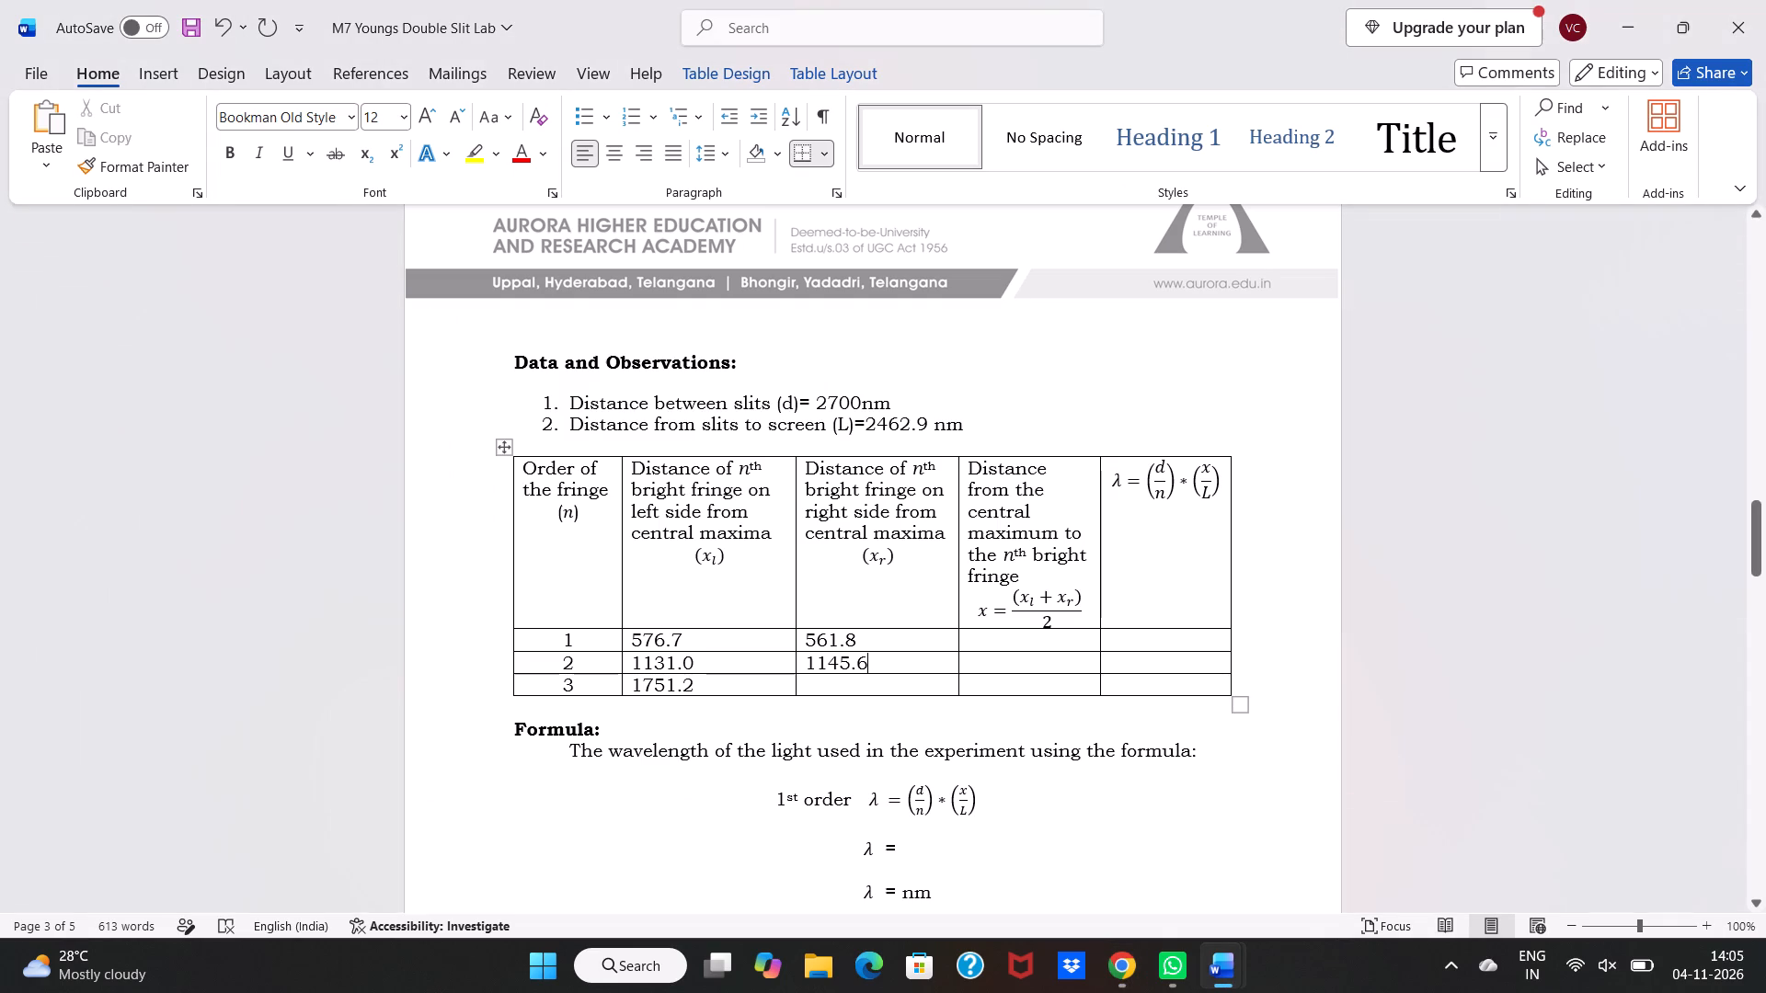
Enter 1809.6 as the order 3 right-side fringe distance (xr) in the Word lab document, rechecking the simulation's measurement.
click(871, 701)
click(860, 690)
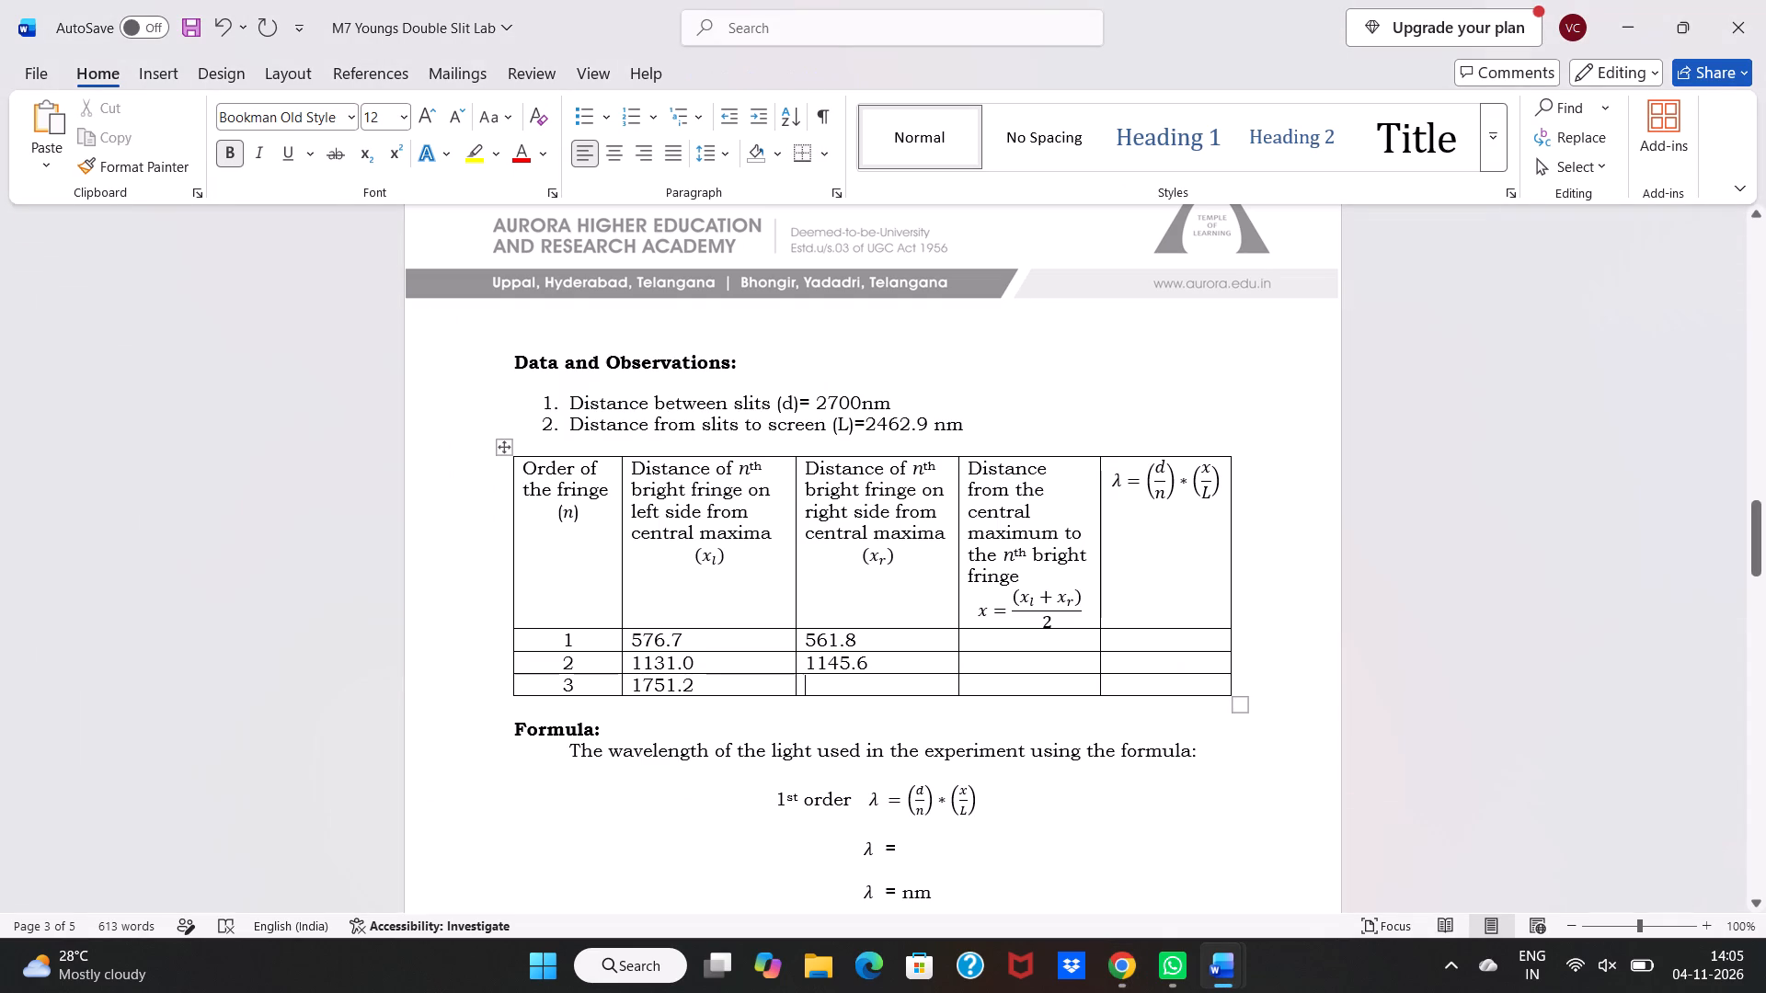
text(18)
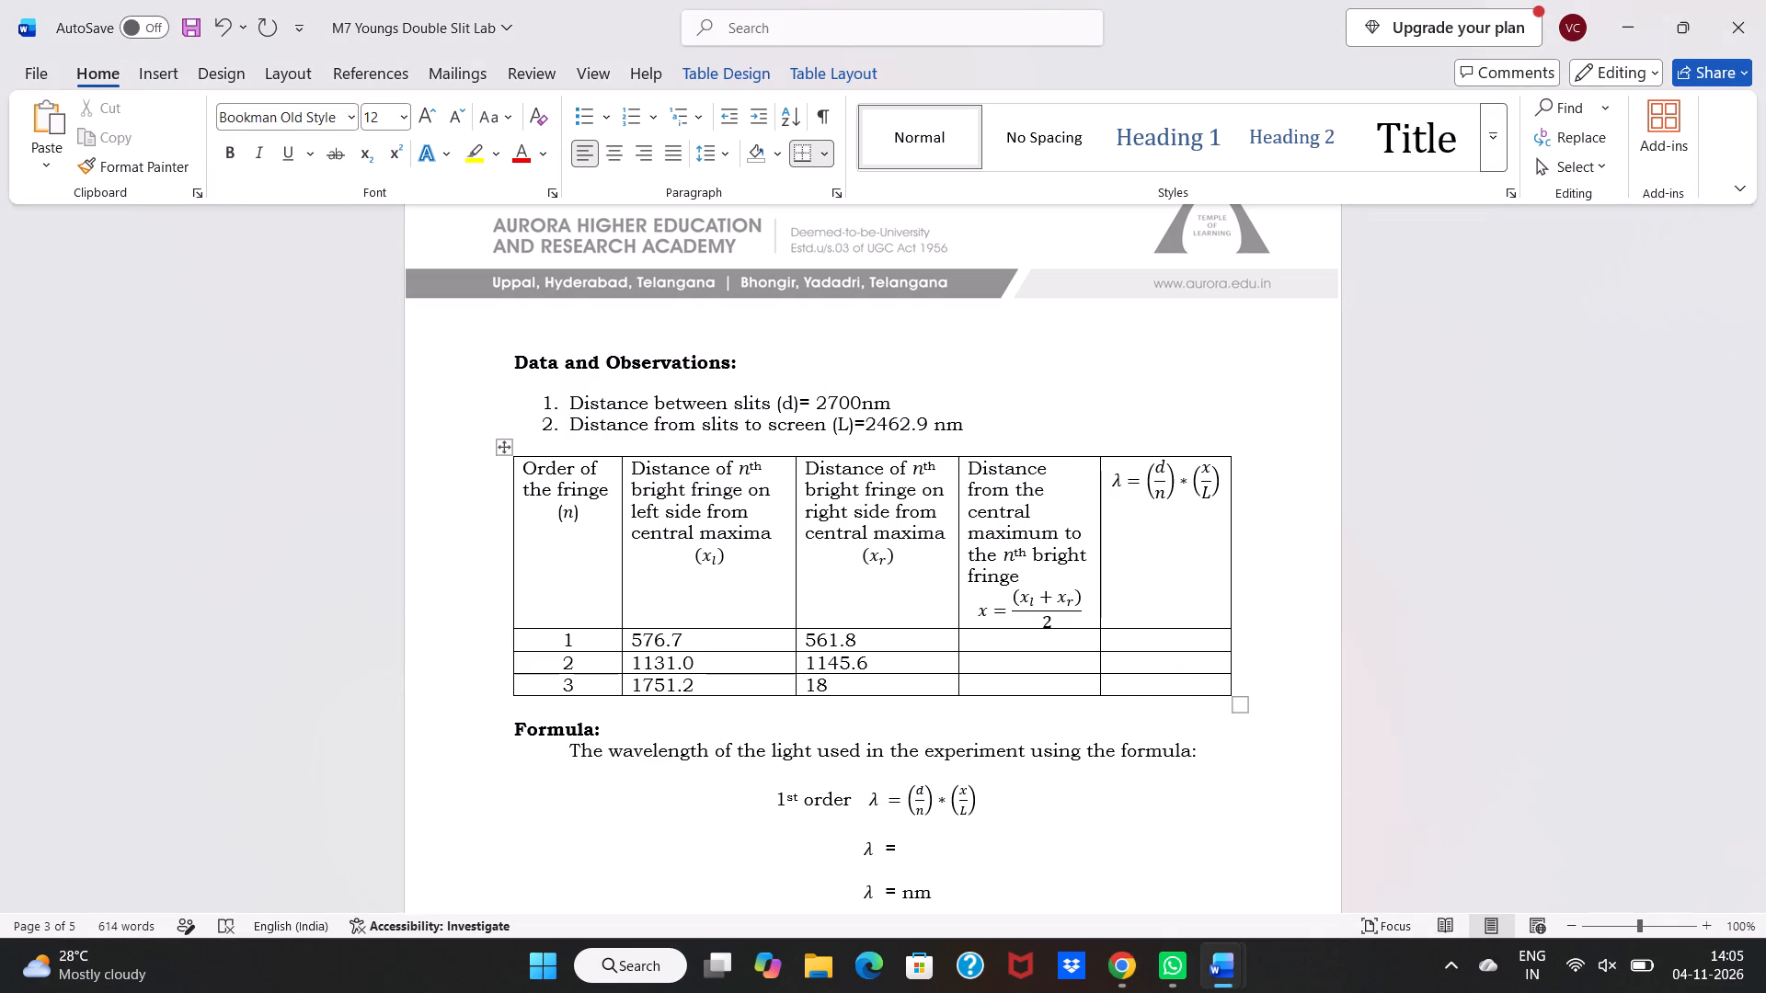
key(0)
click(825, 249)
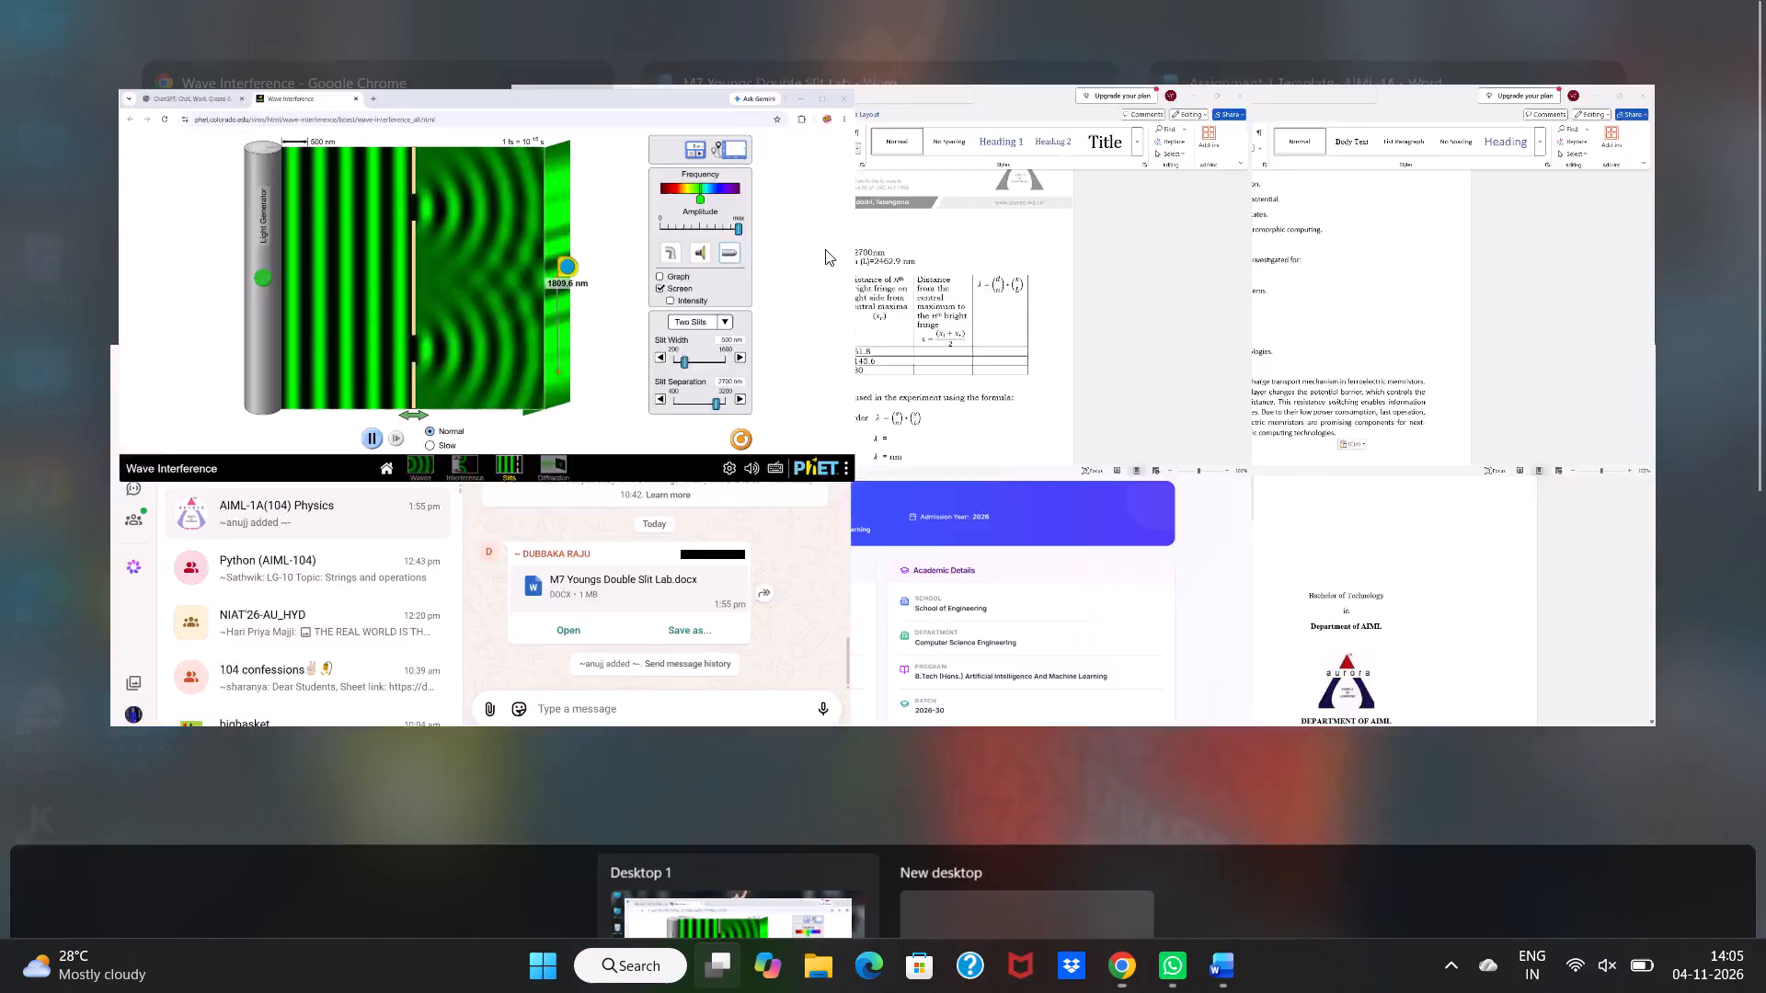
click(847, 251)
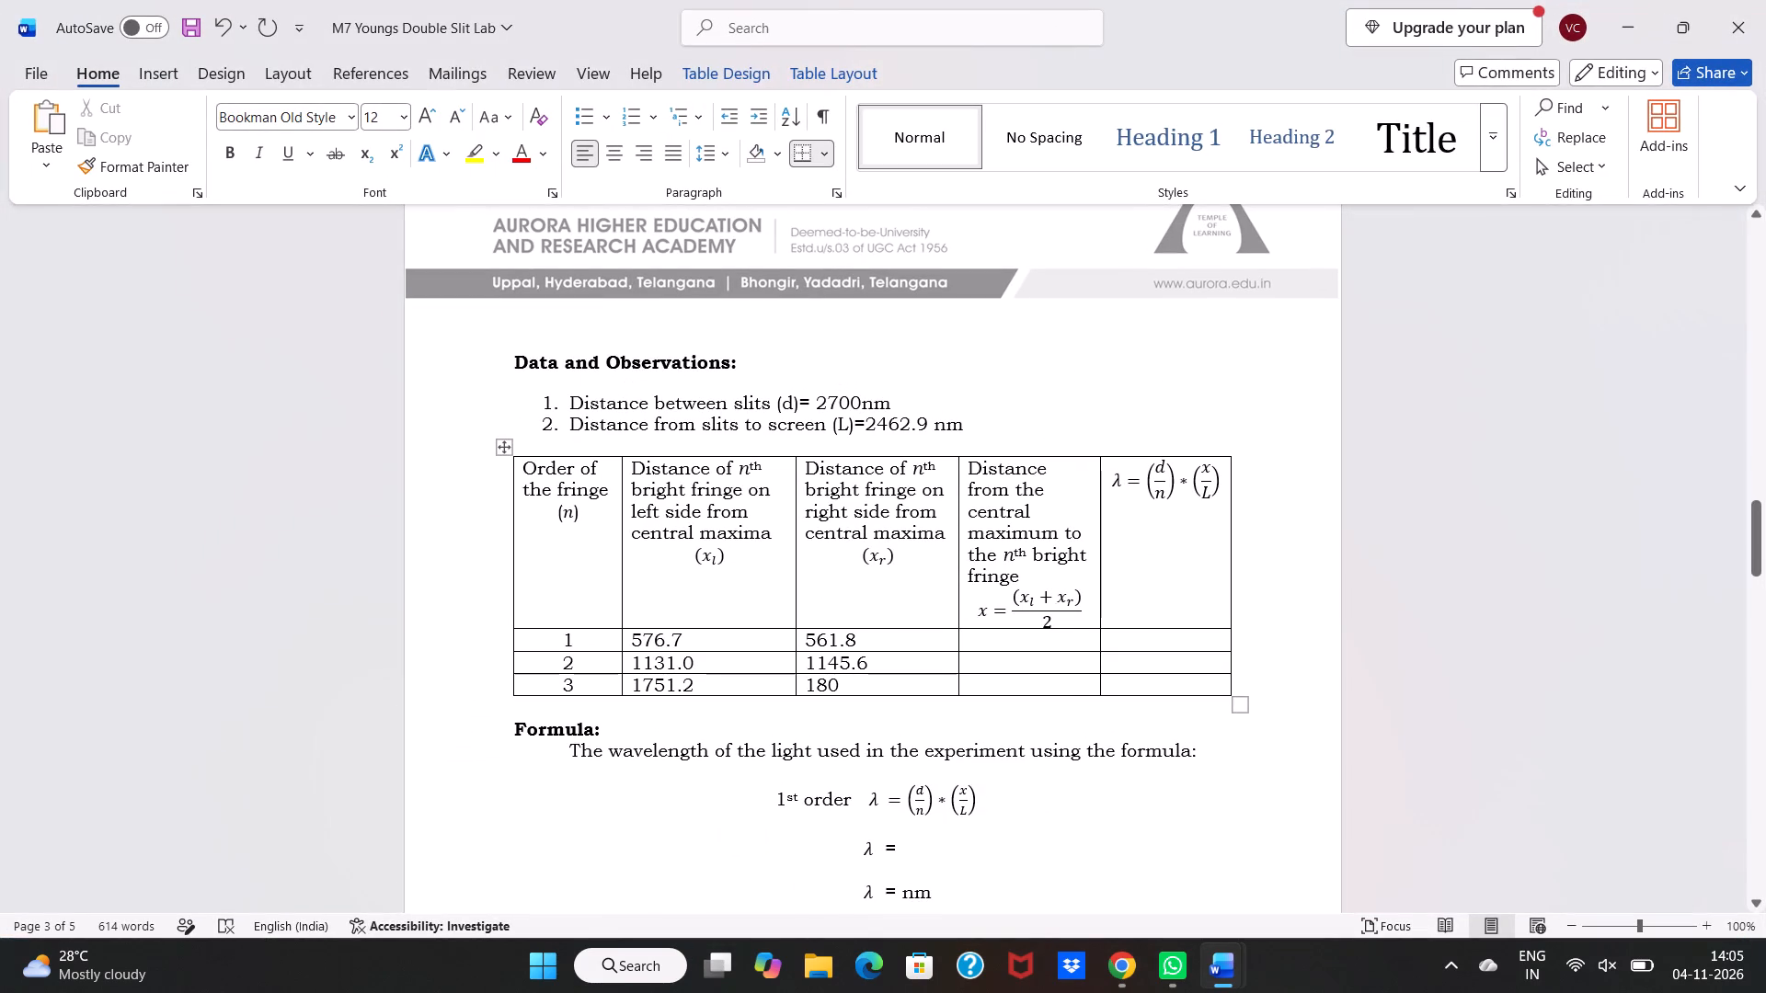
text(9.6)
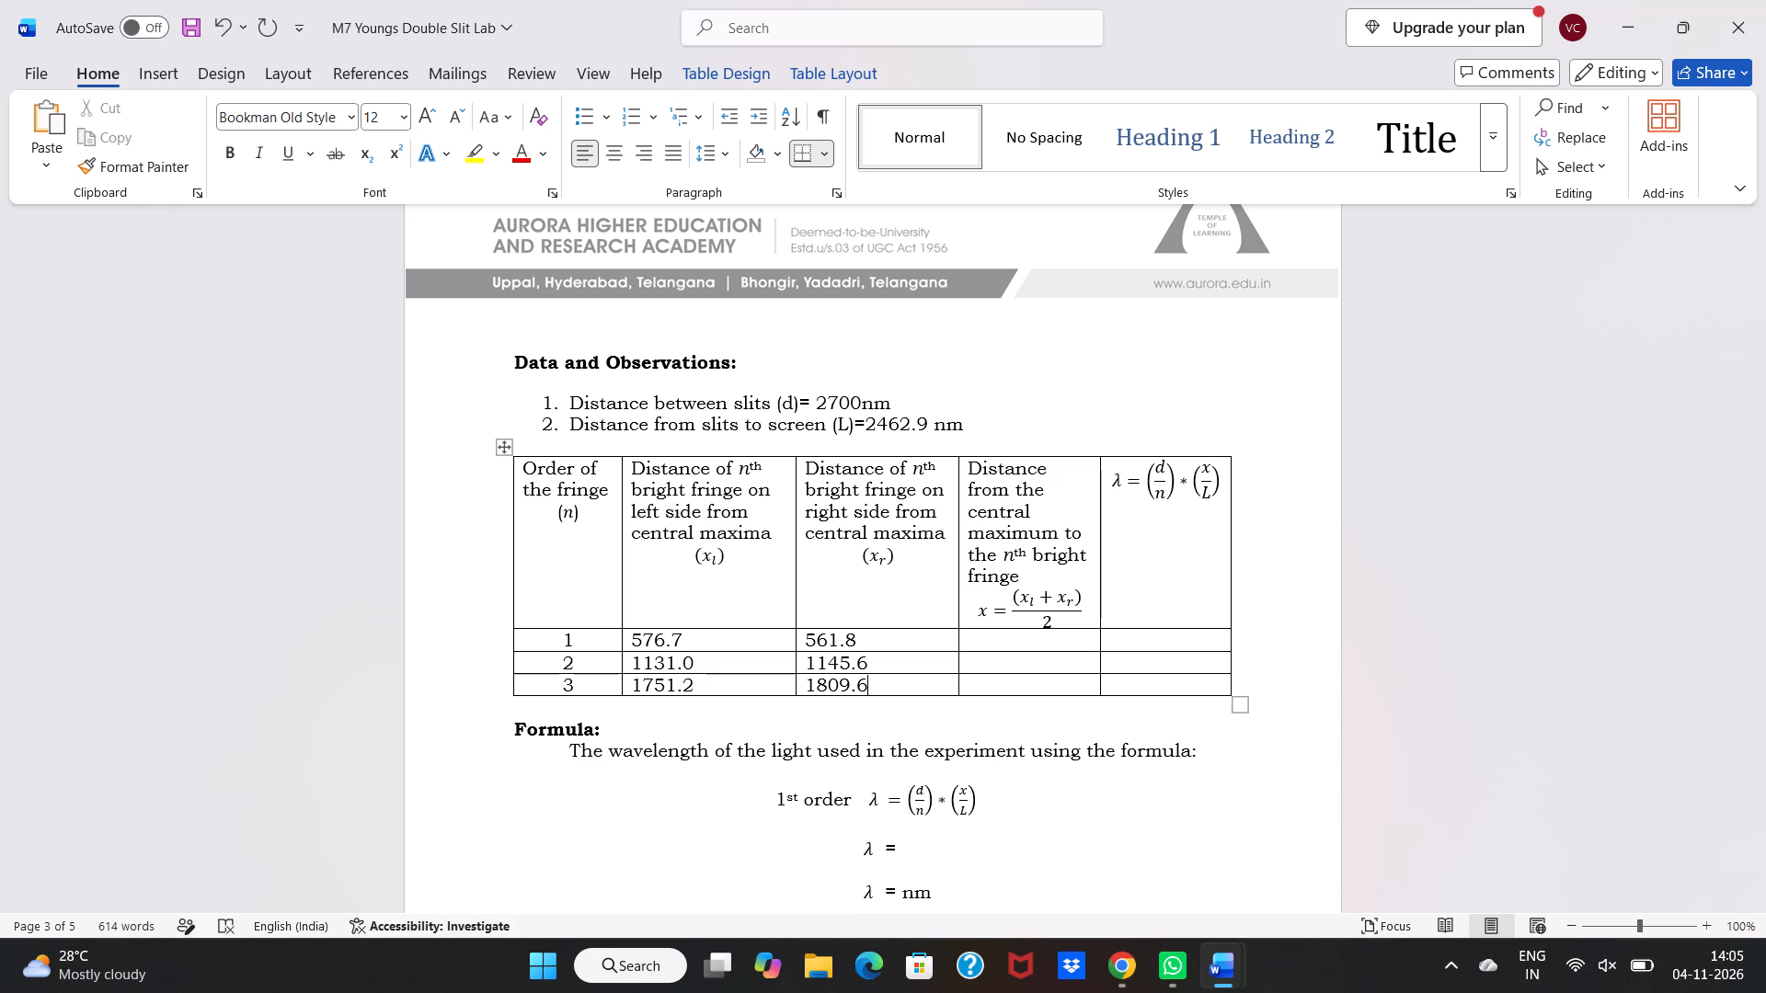
Enter 569.25 as the average distance x from the central maximum for order 1 in the observations table.
click(996, 638)
text(56)
key(9)
key(period)
text(25)
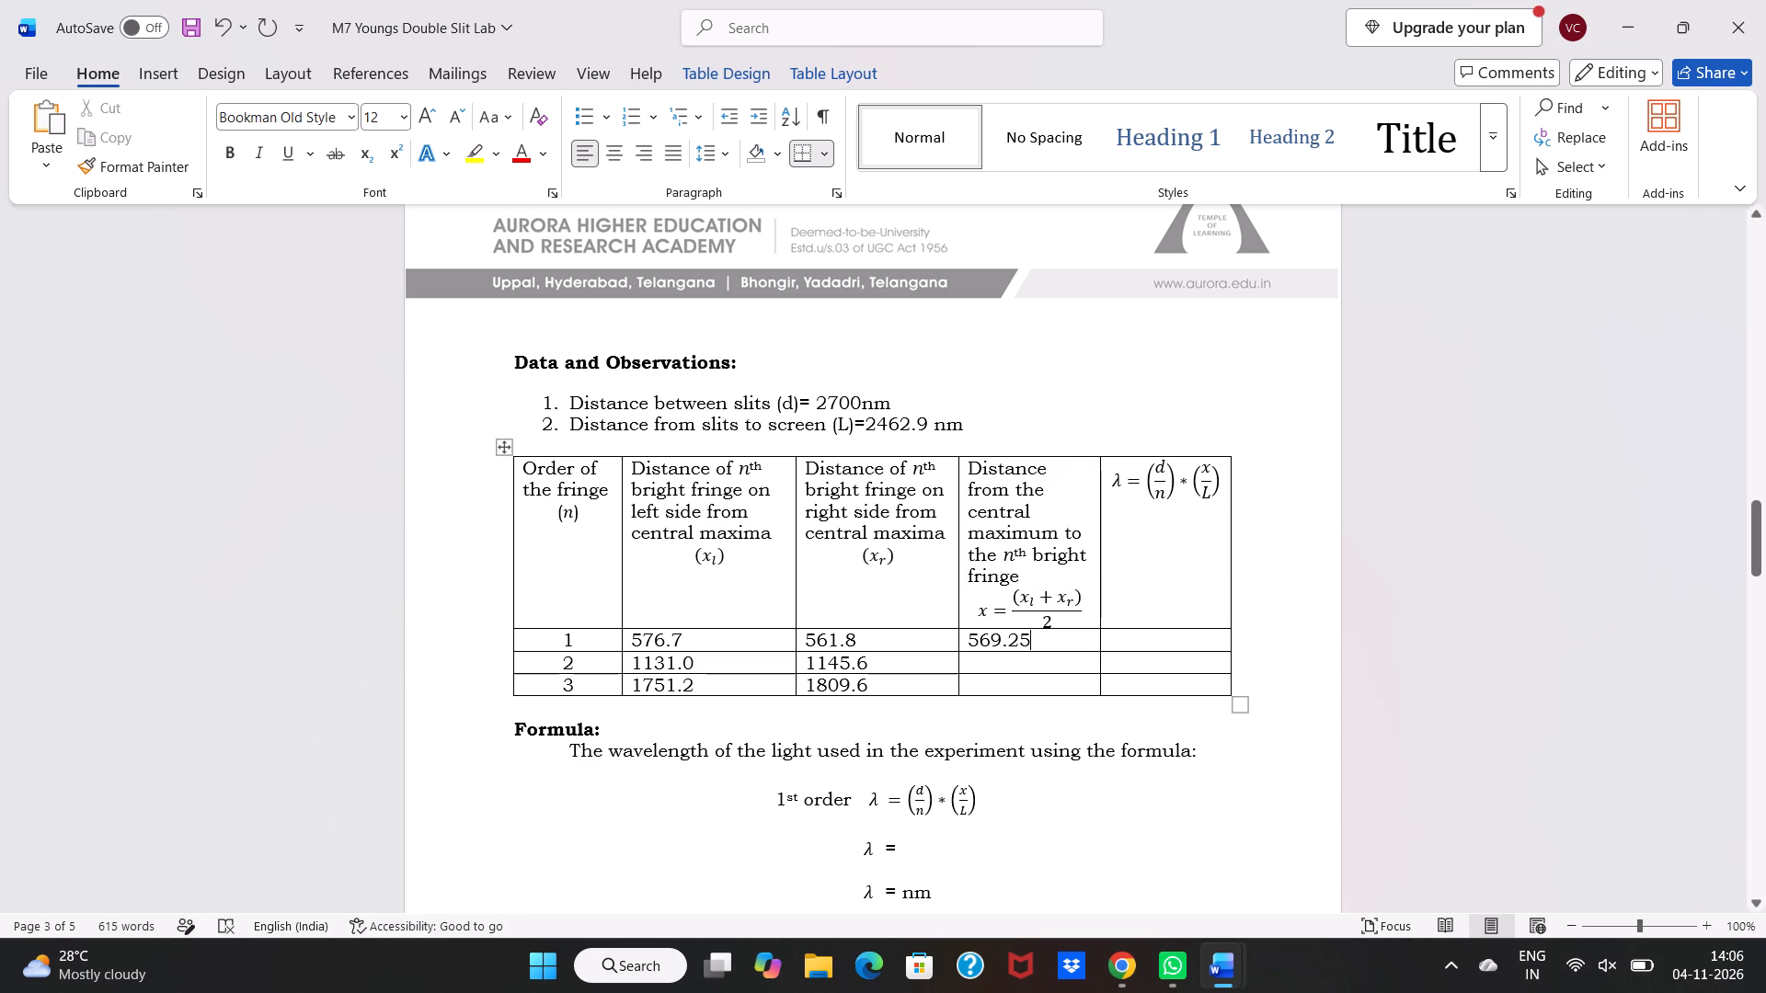
Enter 1138.3 as the average distance x from the central maximum for order 2 in the observations table.
click(985, 666)
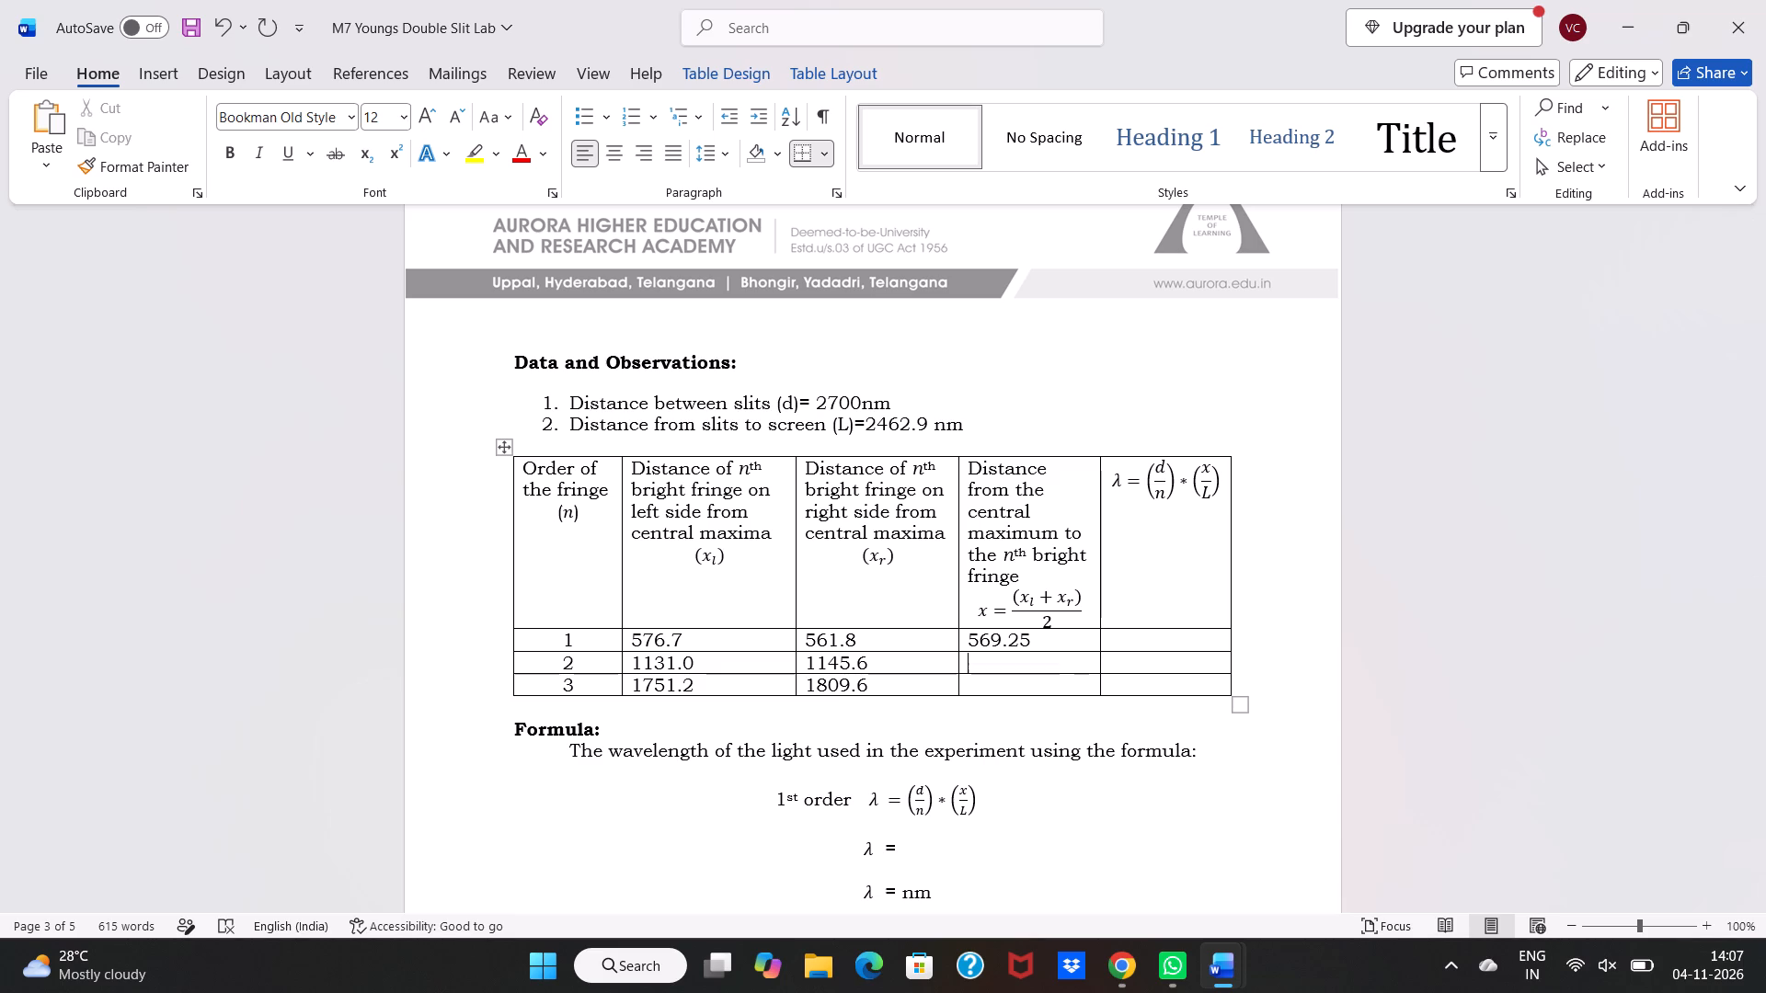
click(1026, 660)
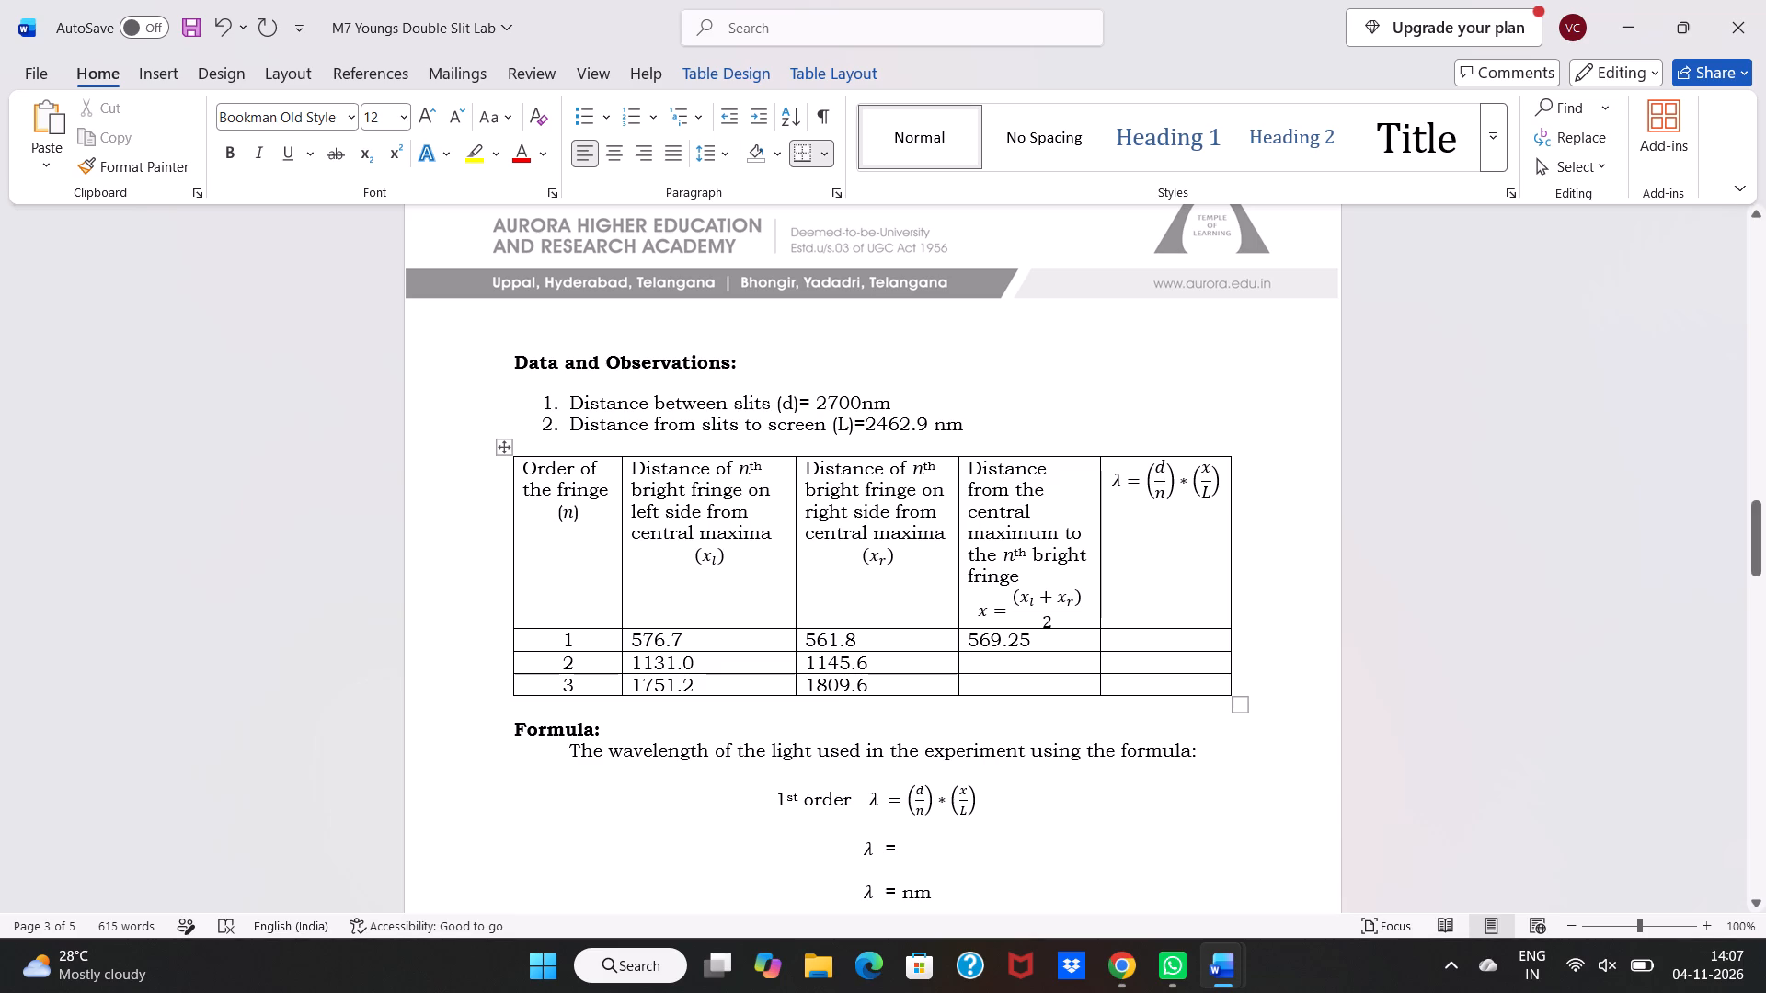
text(11)
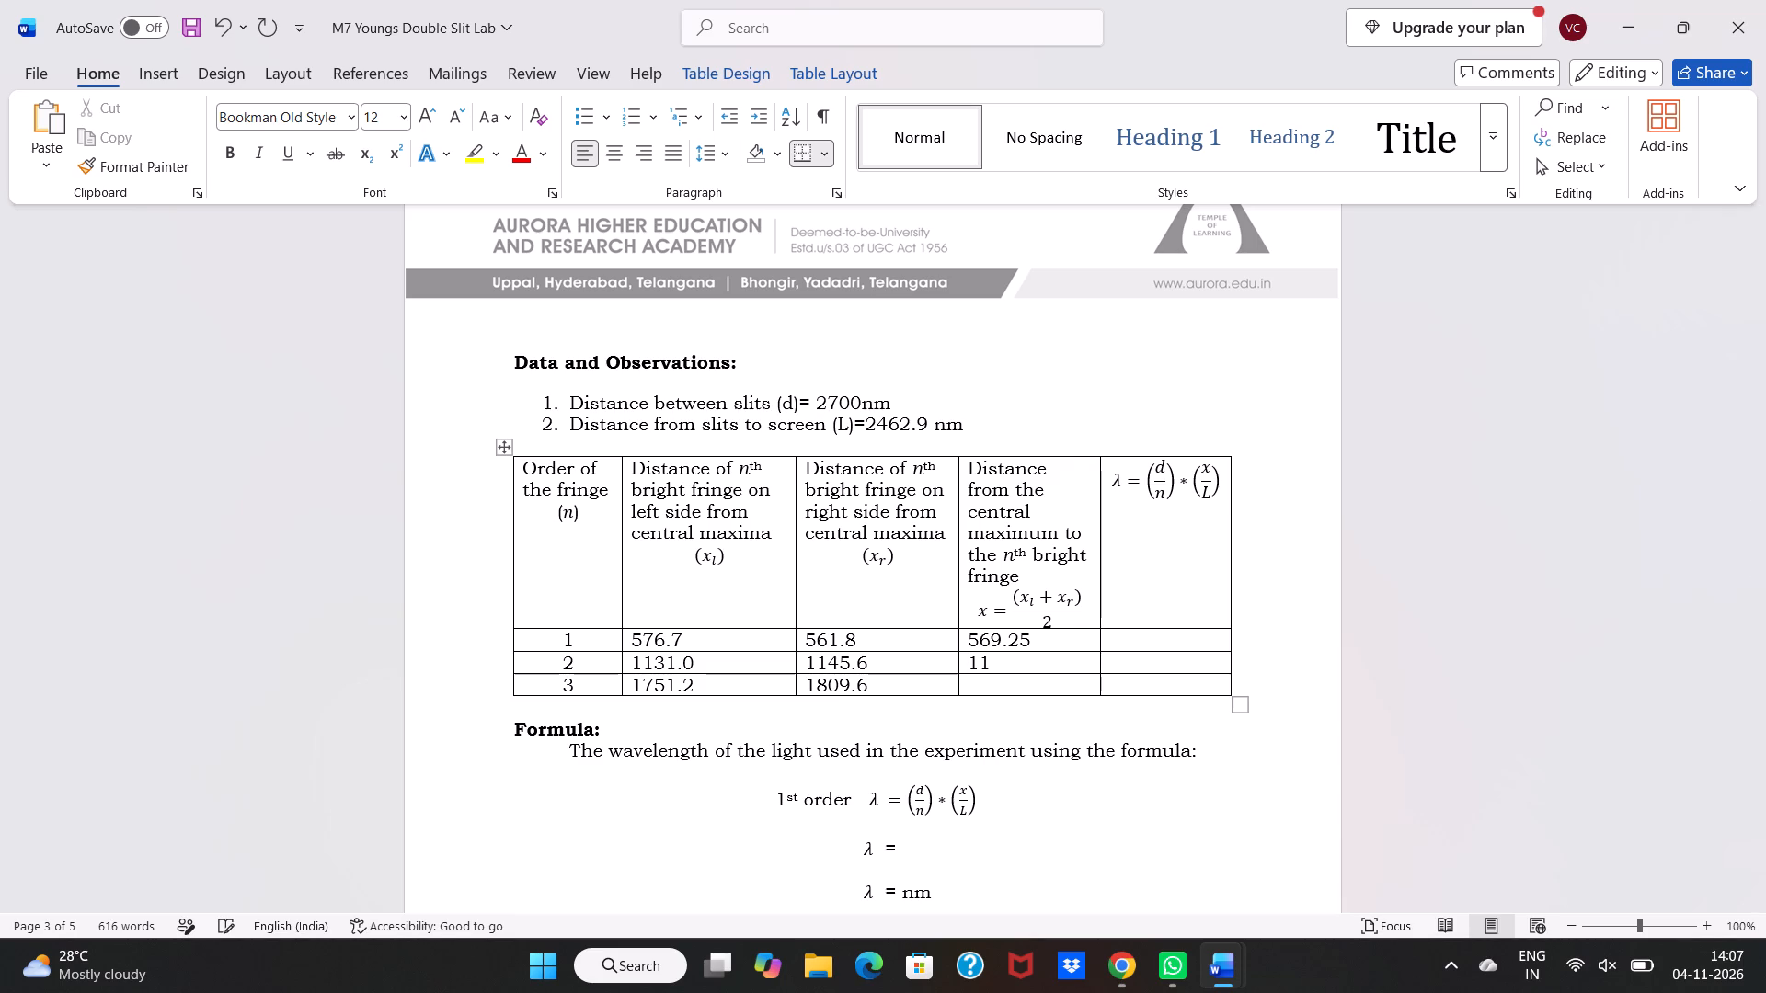
text(38)
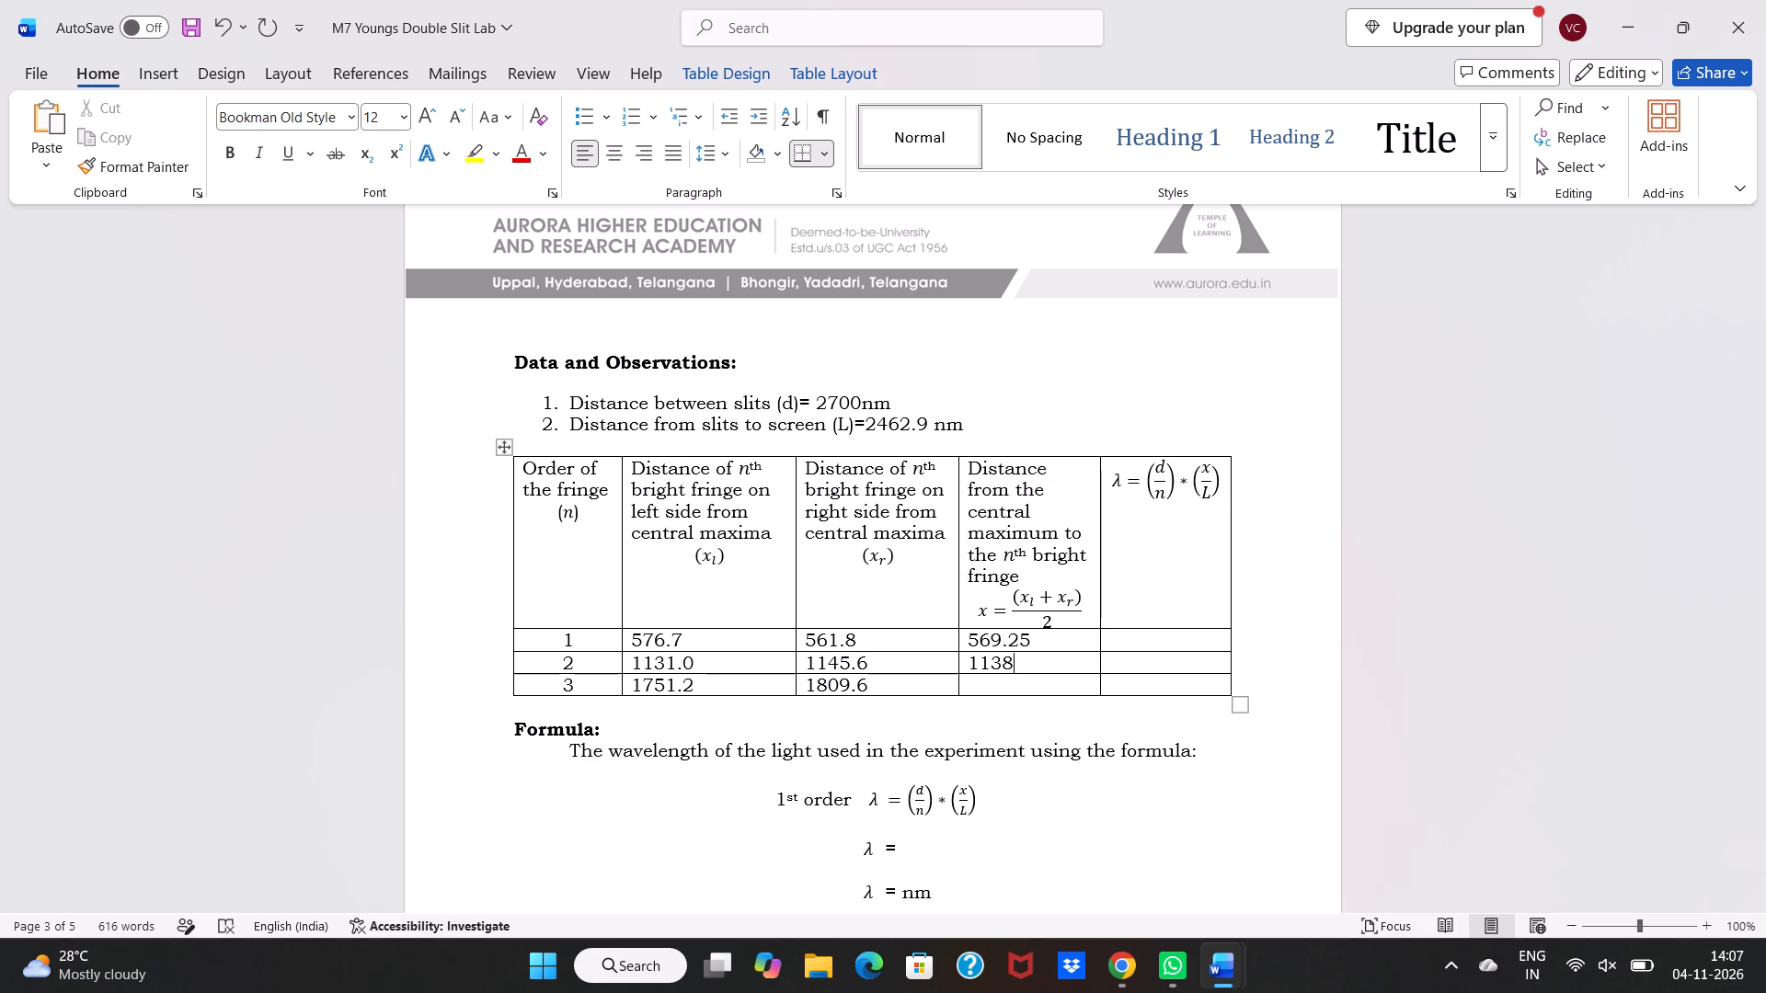
key(period)
key(3)
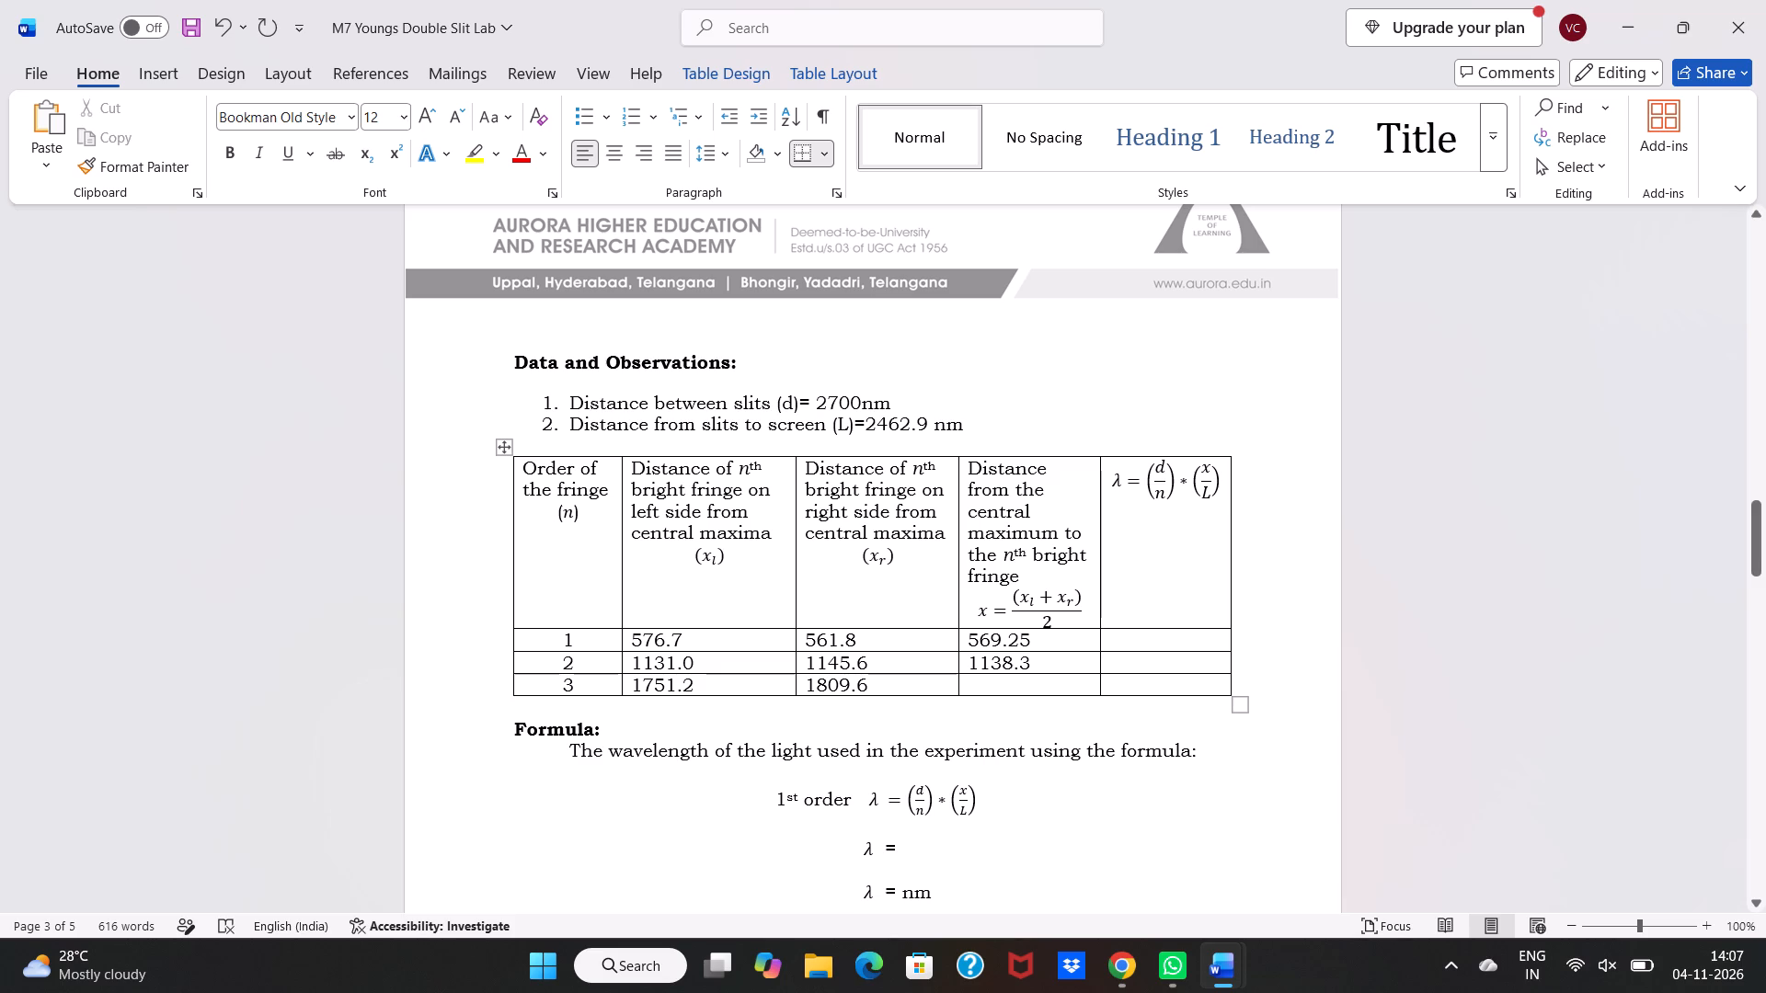
Enter 1780.4 as the average distance x from the central maximum for order 3 in the observations table.
click(1001, 683)
text(17)
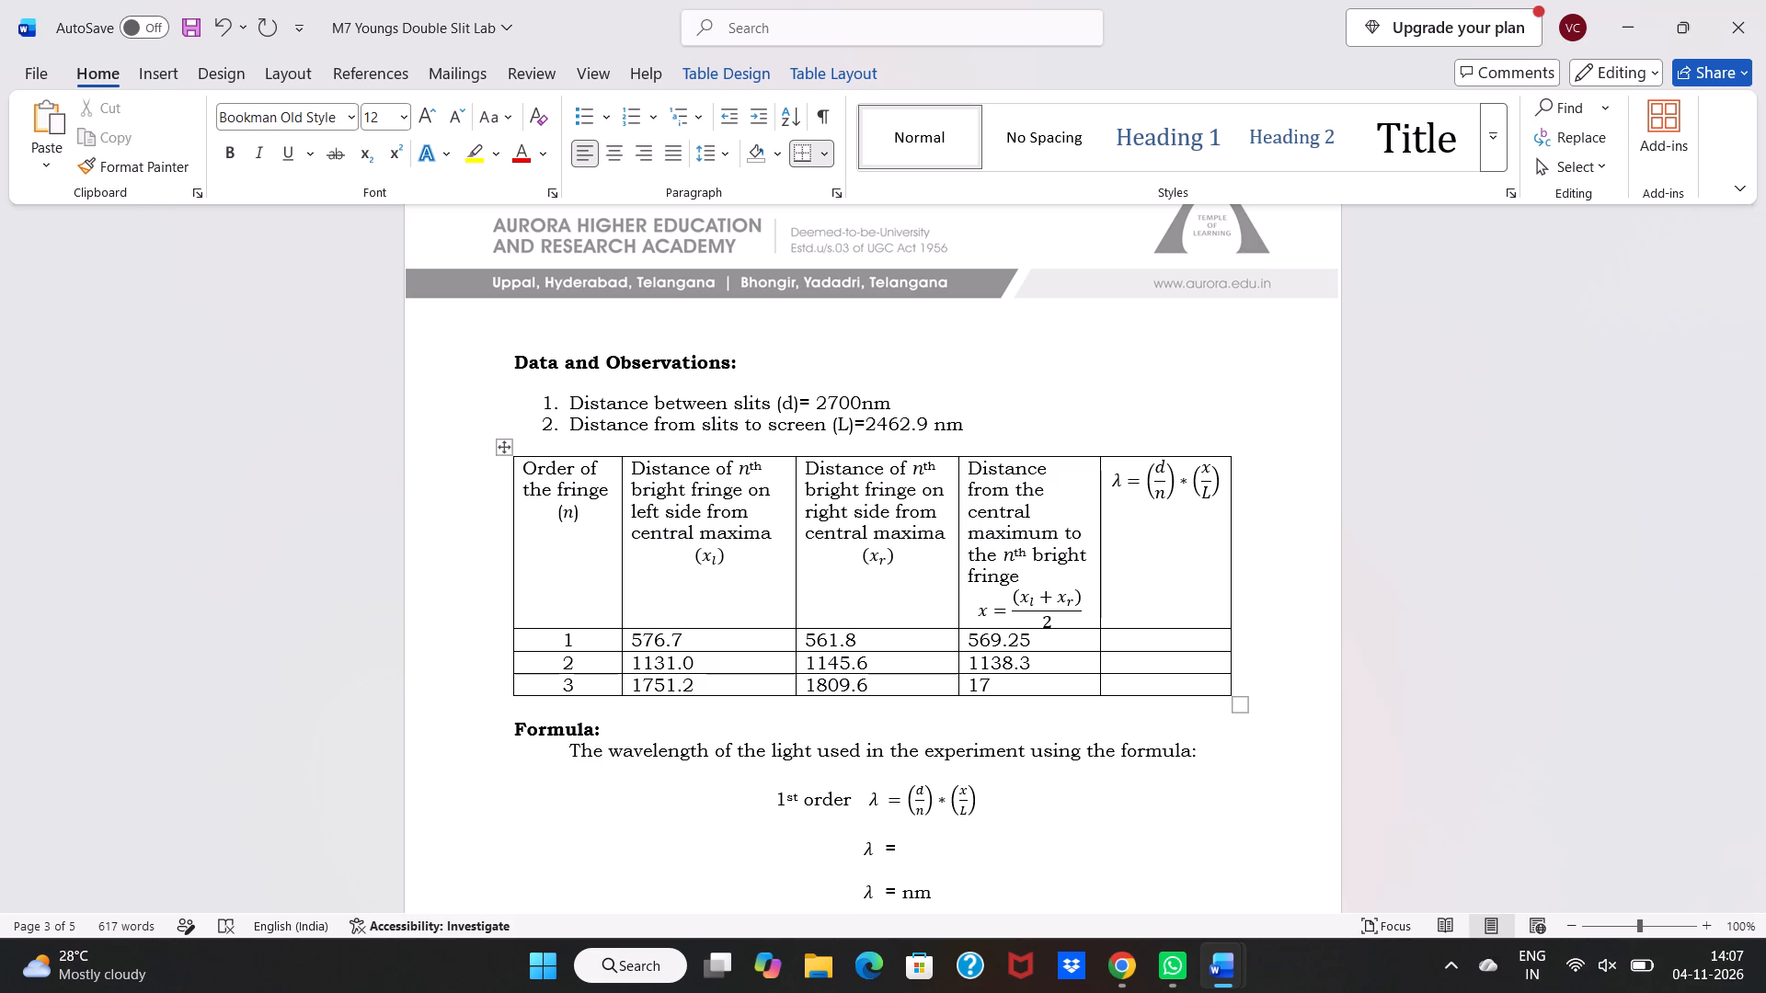
text(80)
key(period)
key(4)
Place the text cursor in the empty order 1 wavelength (λ) cell of the observations table.
scroll(884, 726, down, 1)
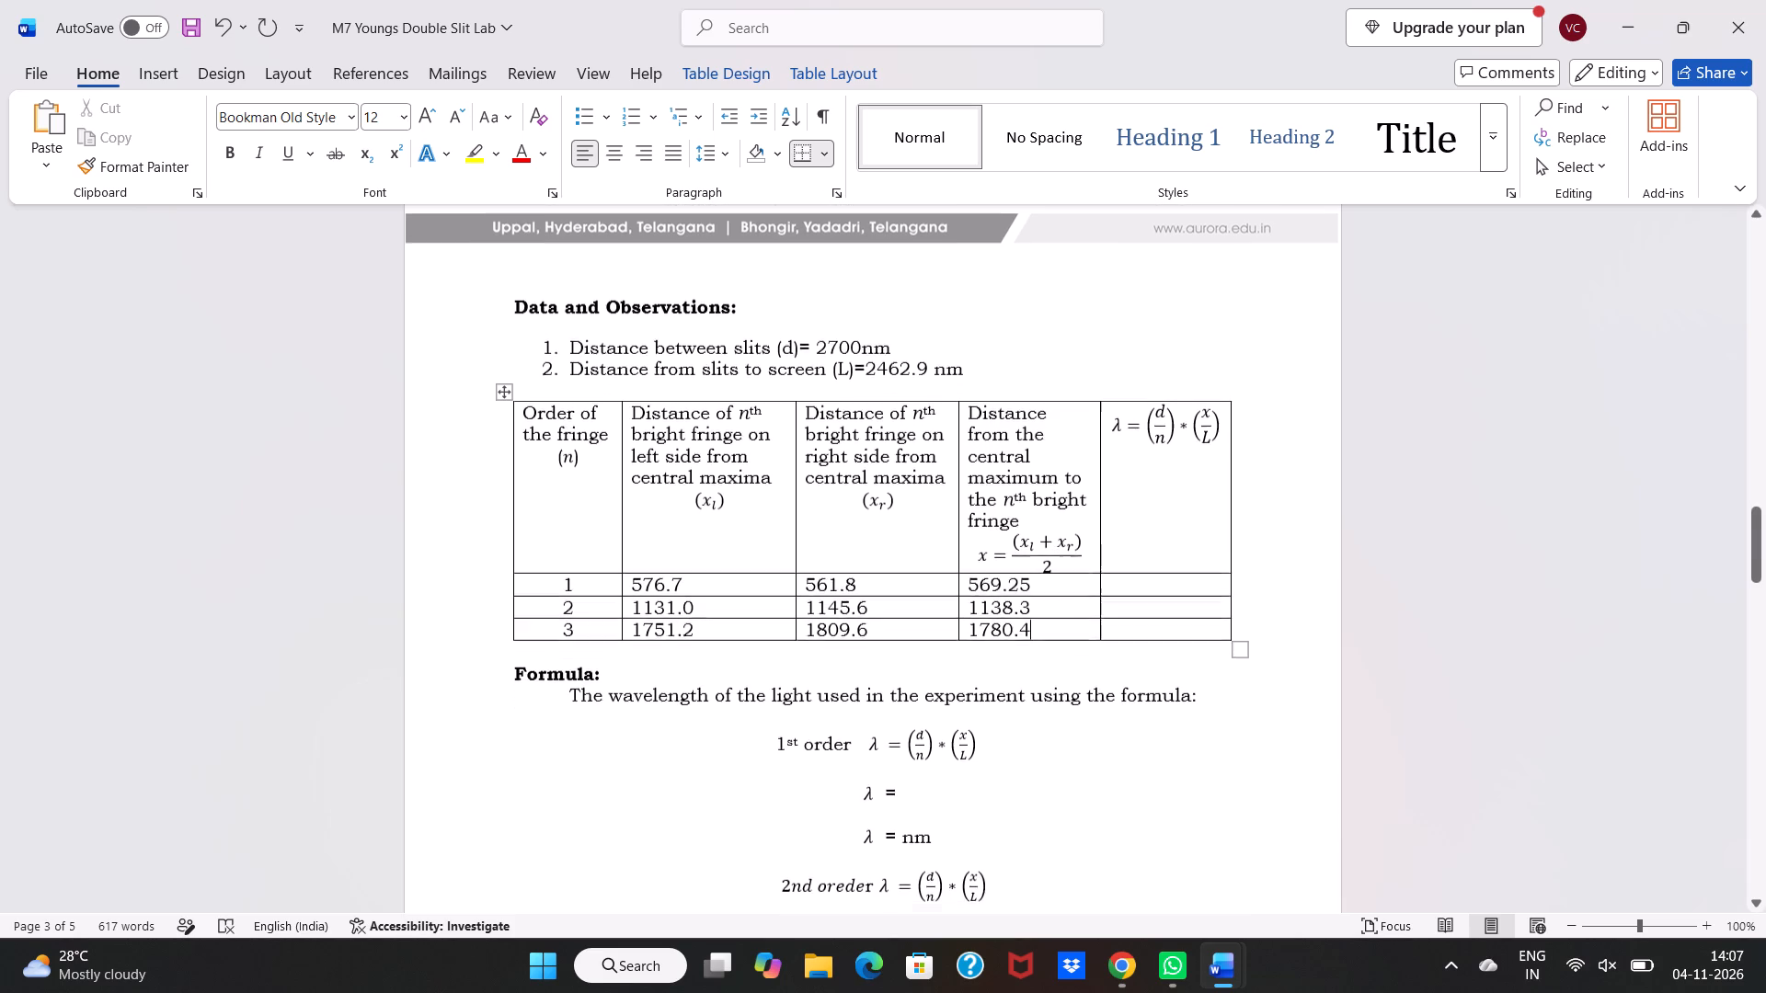
scroll(884, 726, down, 1)
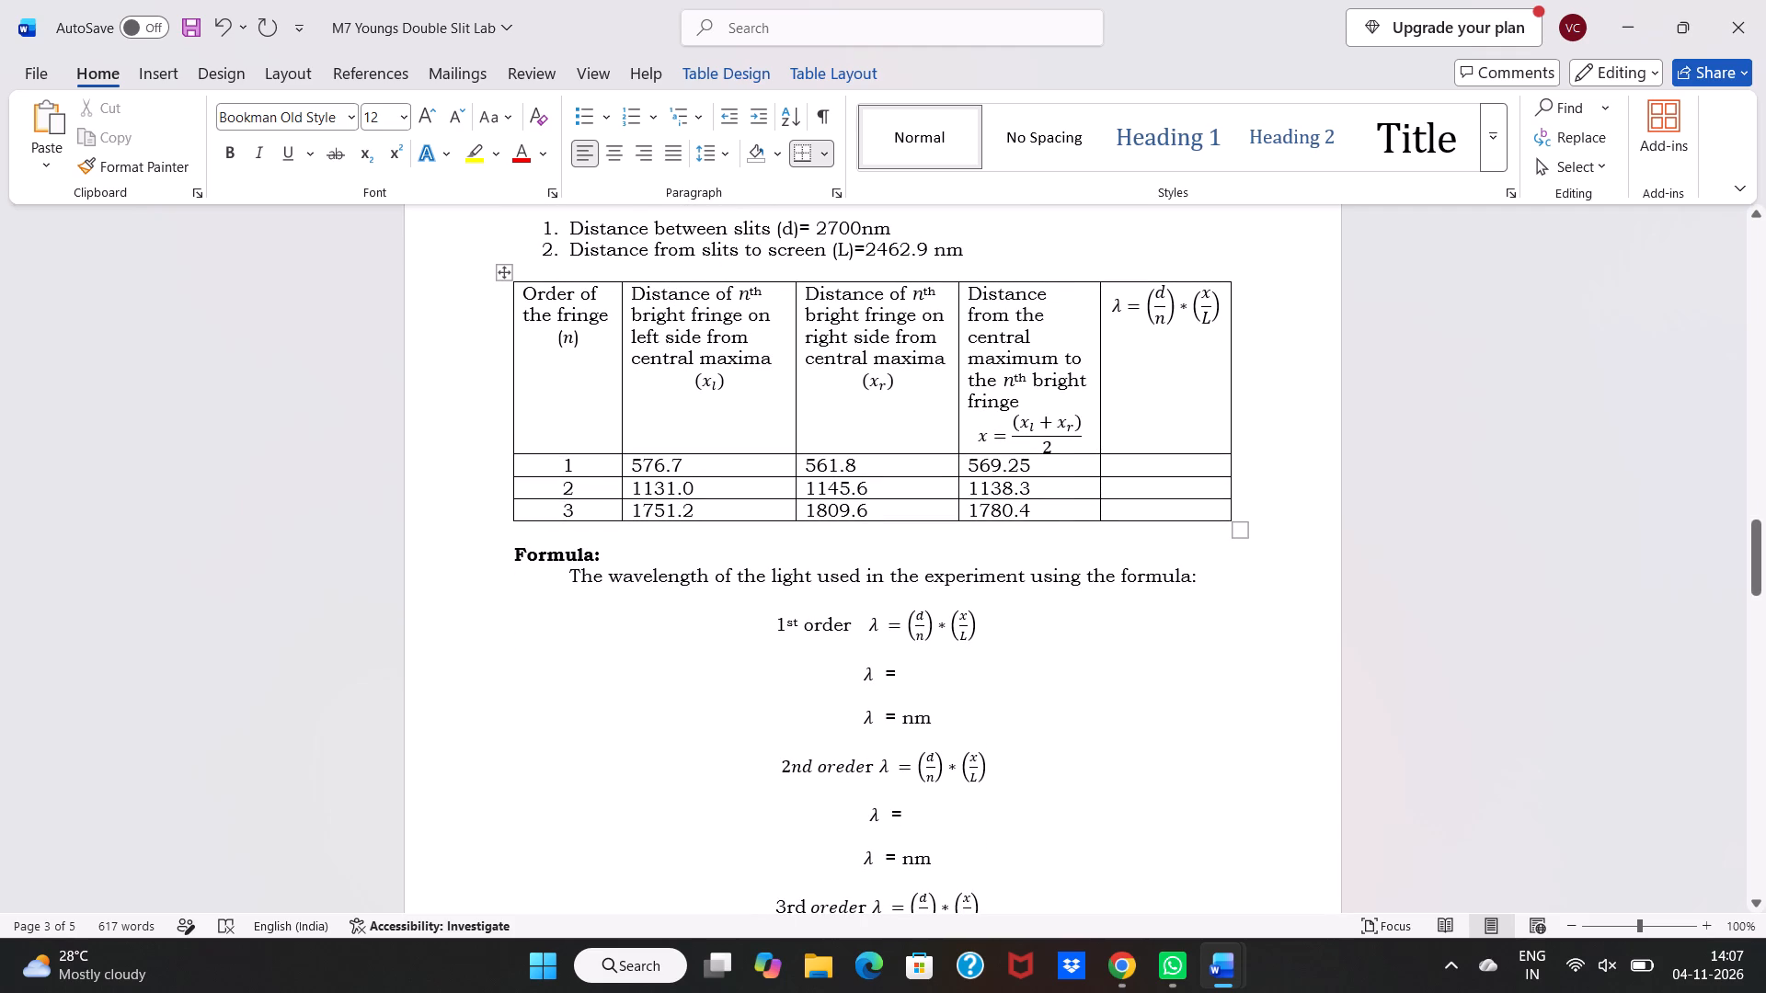
click(1117, 469)
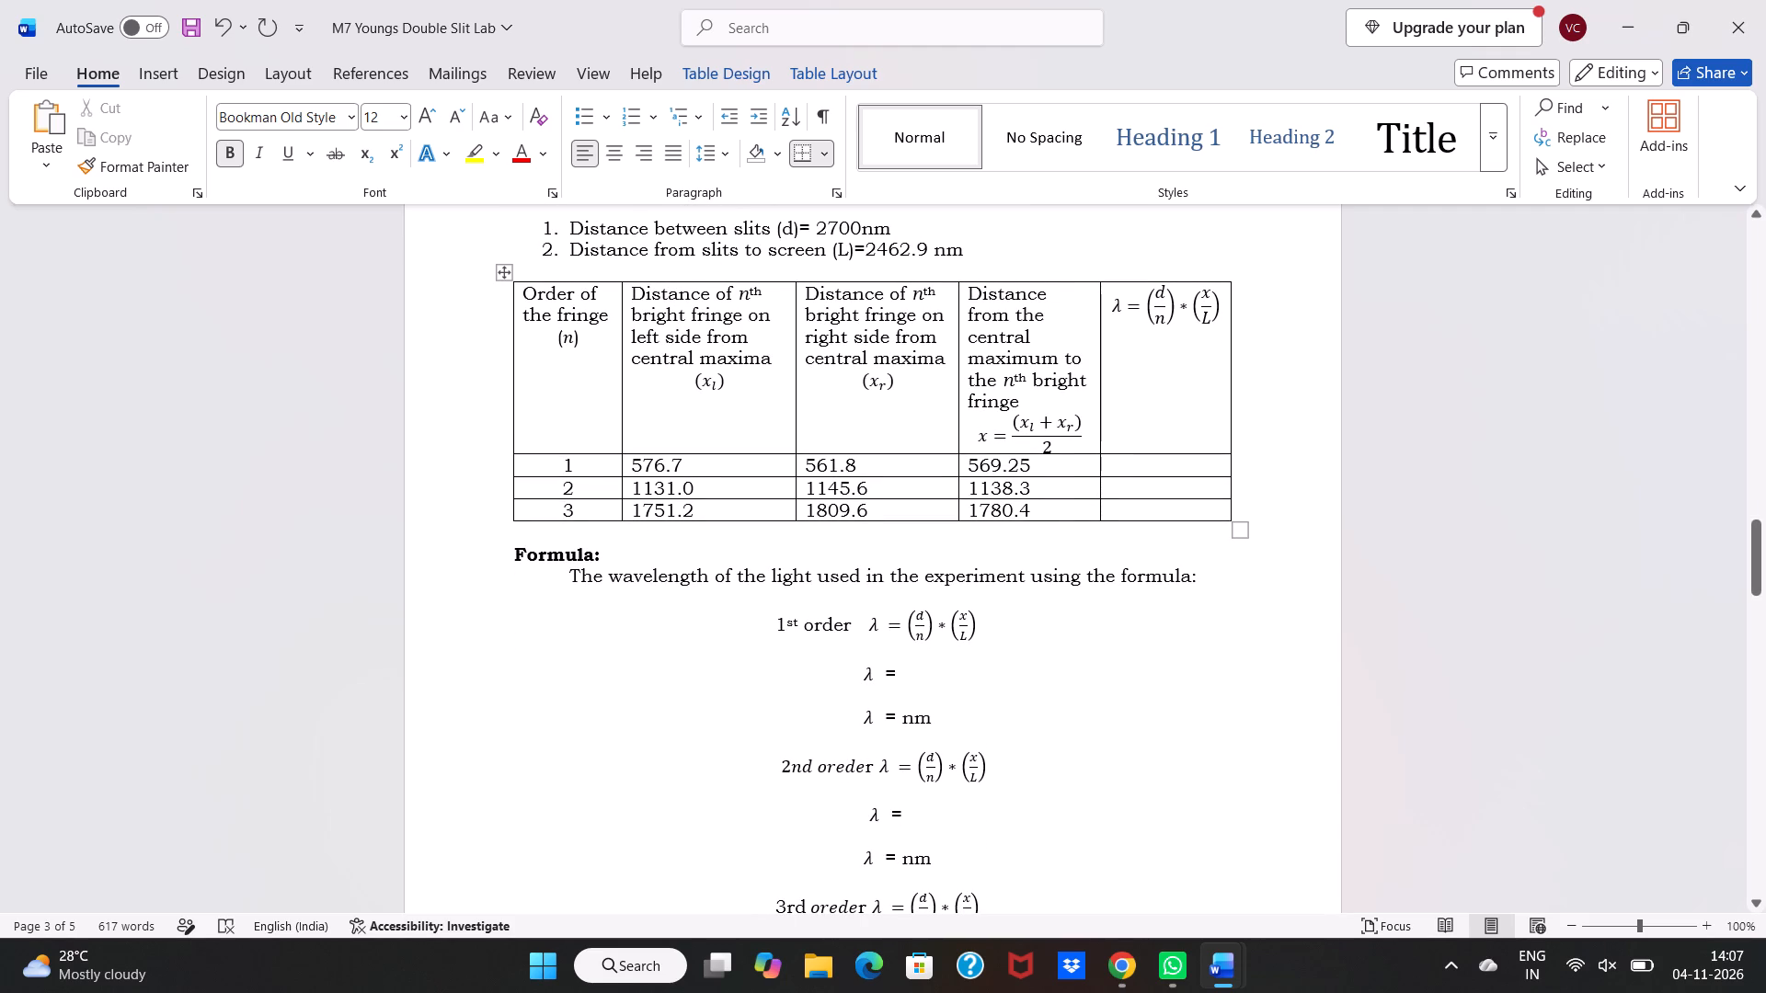
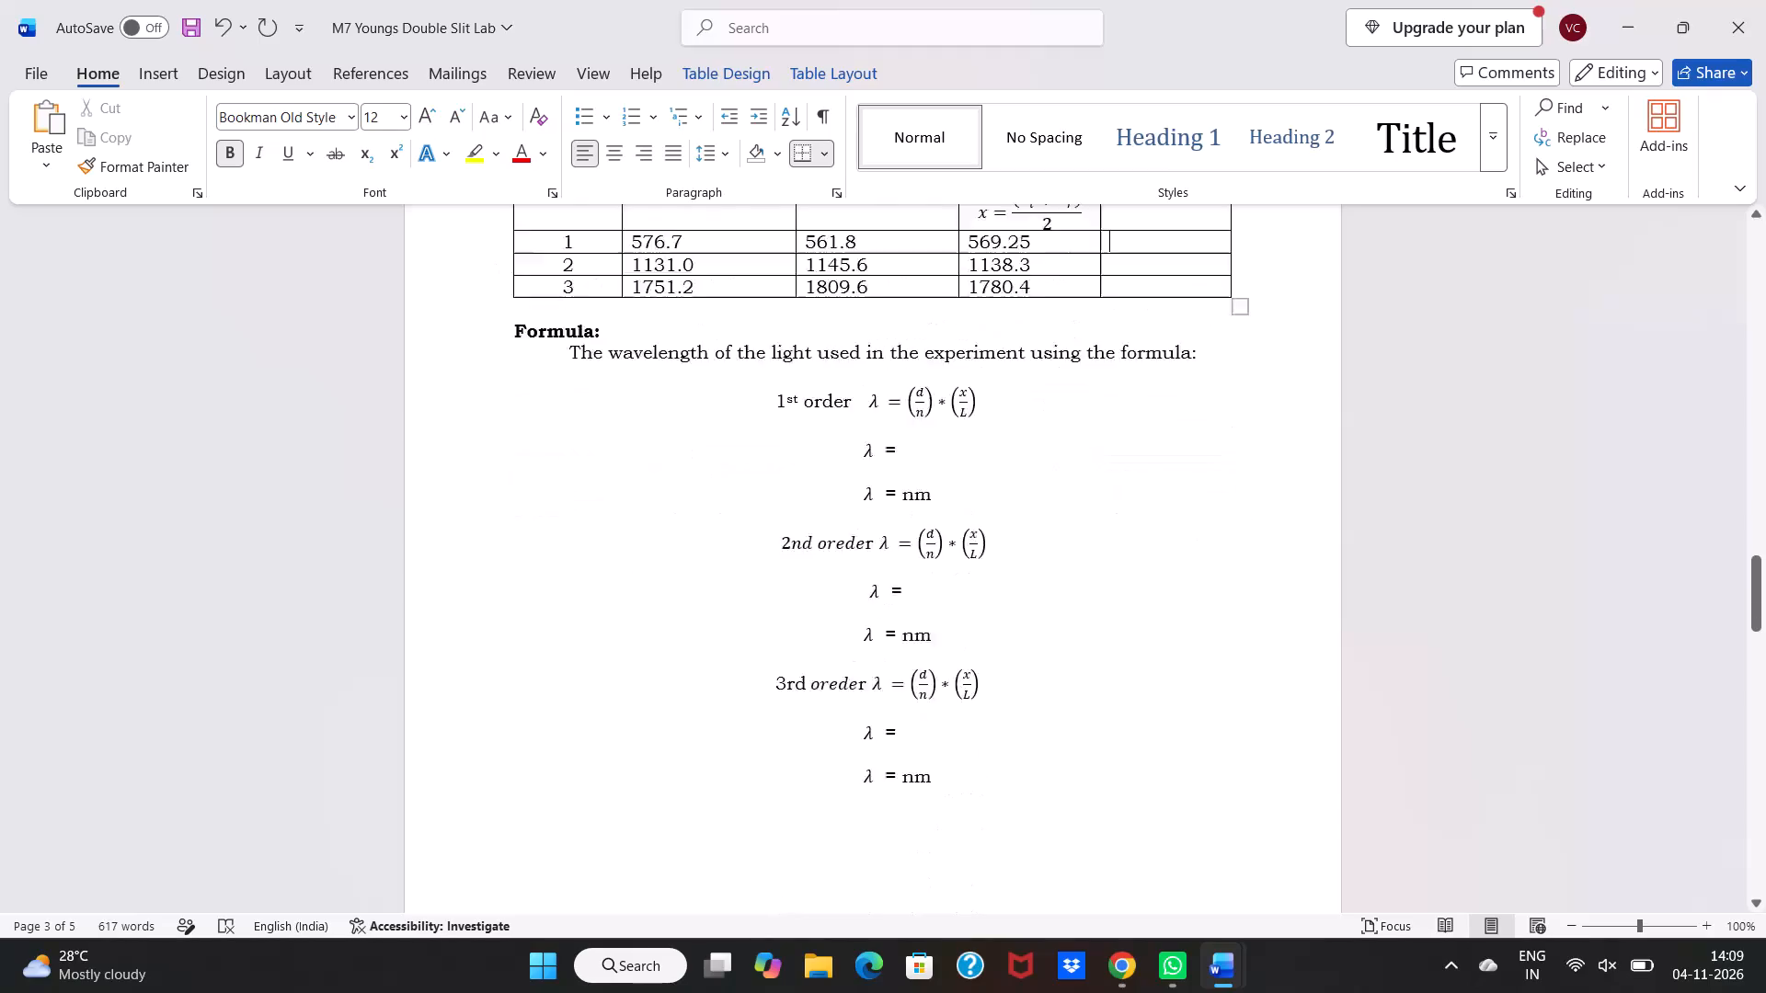
Examine the lab report's observations table, the wavelength formula section for the three orders, and the Result section still awaiting values.
scroll(1026, 406, down, 2)
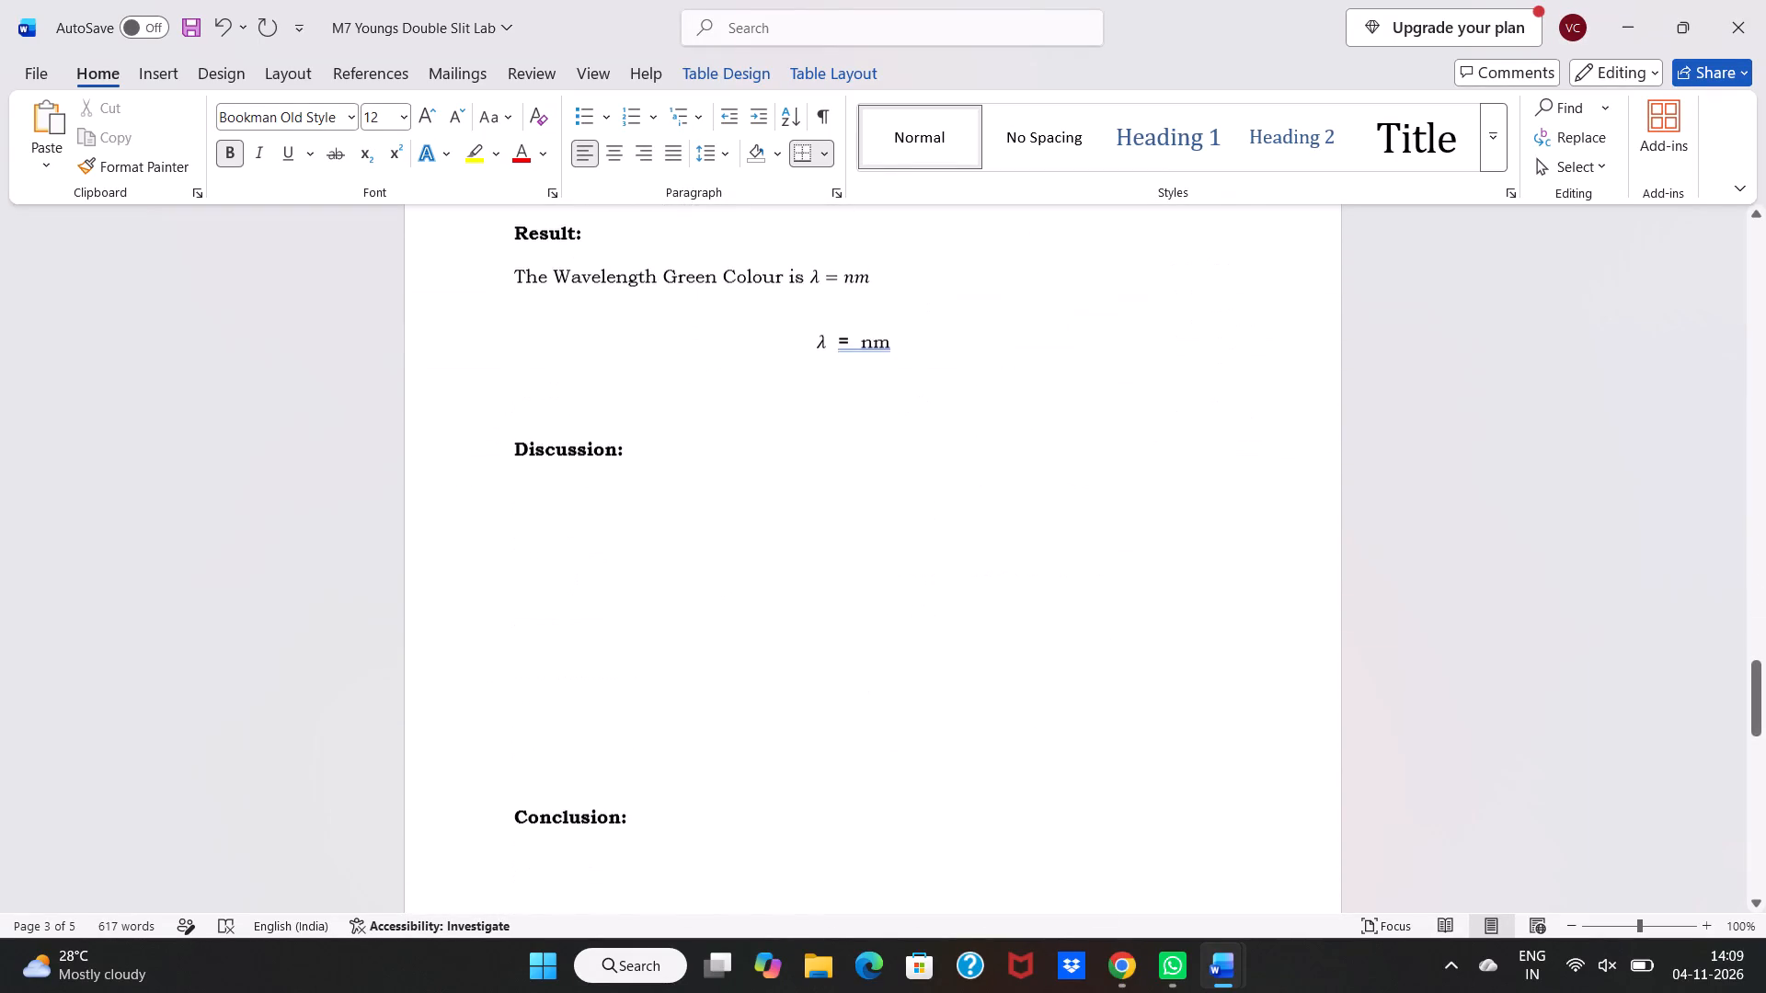
scroll(1026, 406, up, 3)
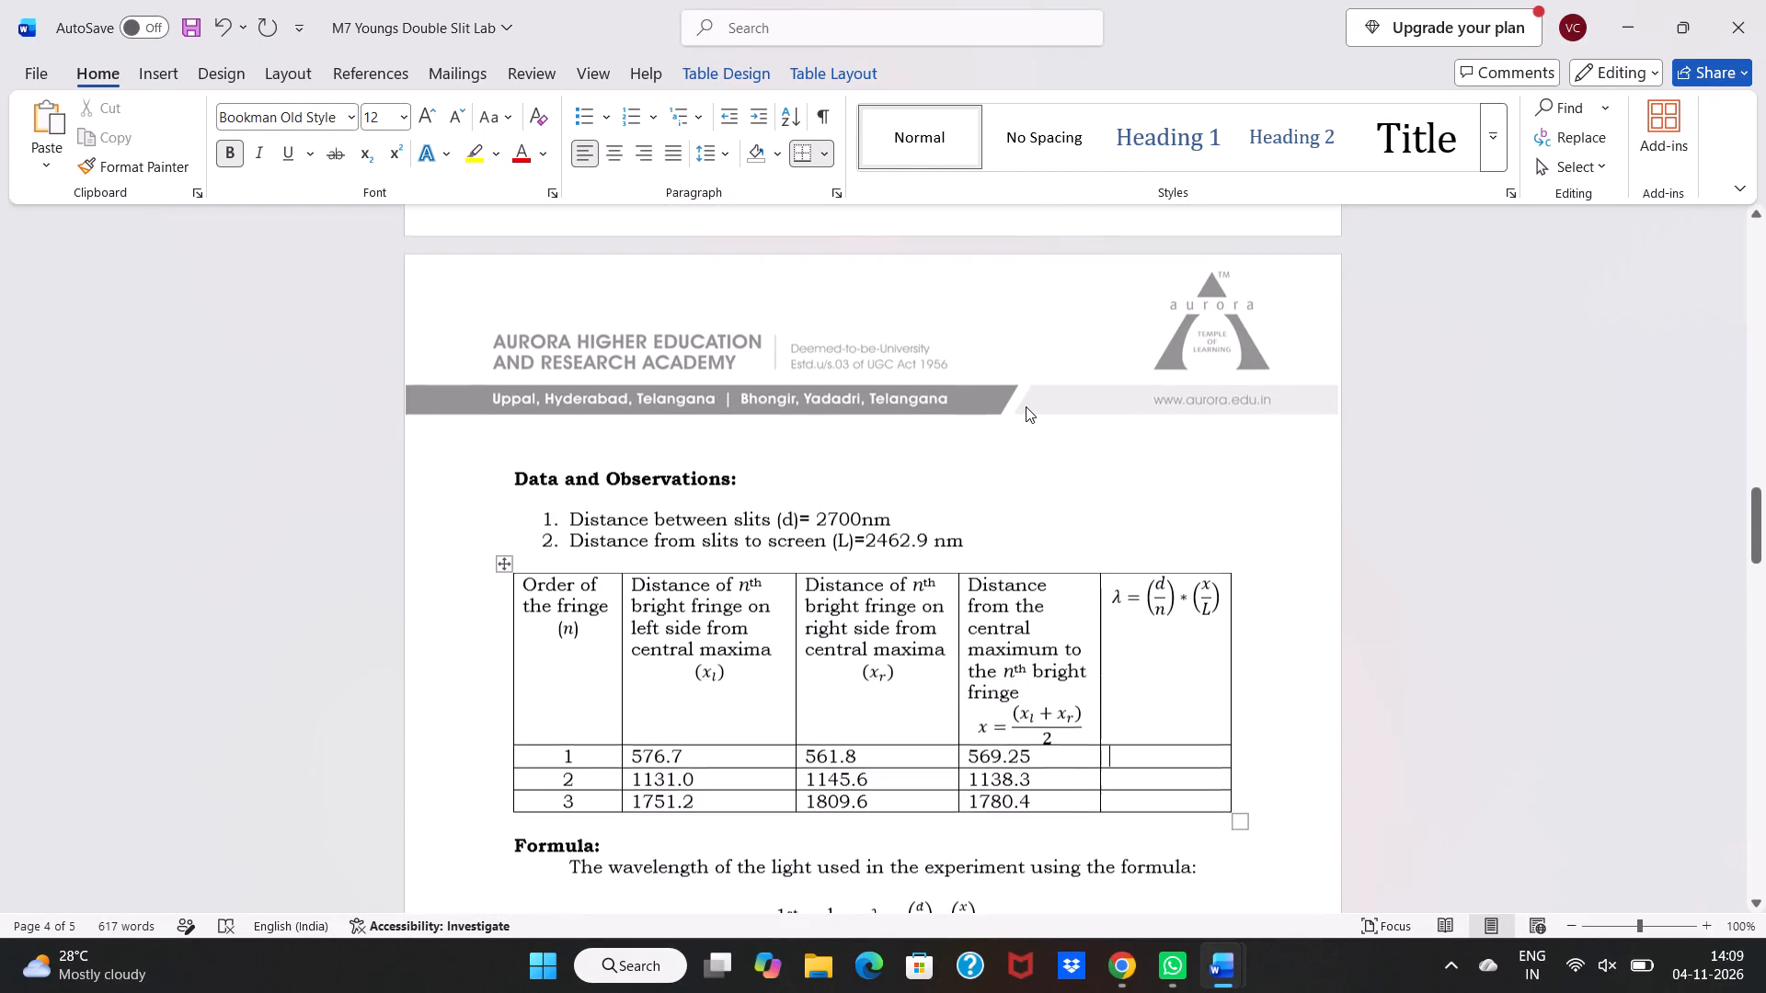
scroll(1026, 406, down, 1)
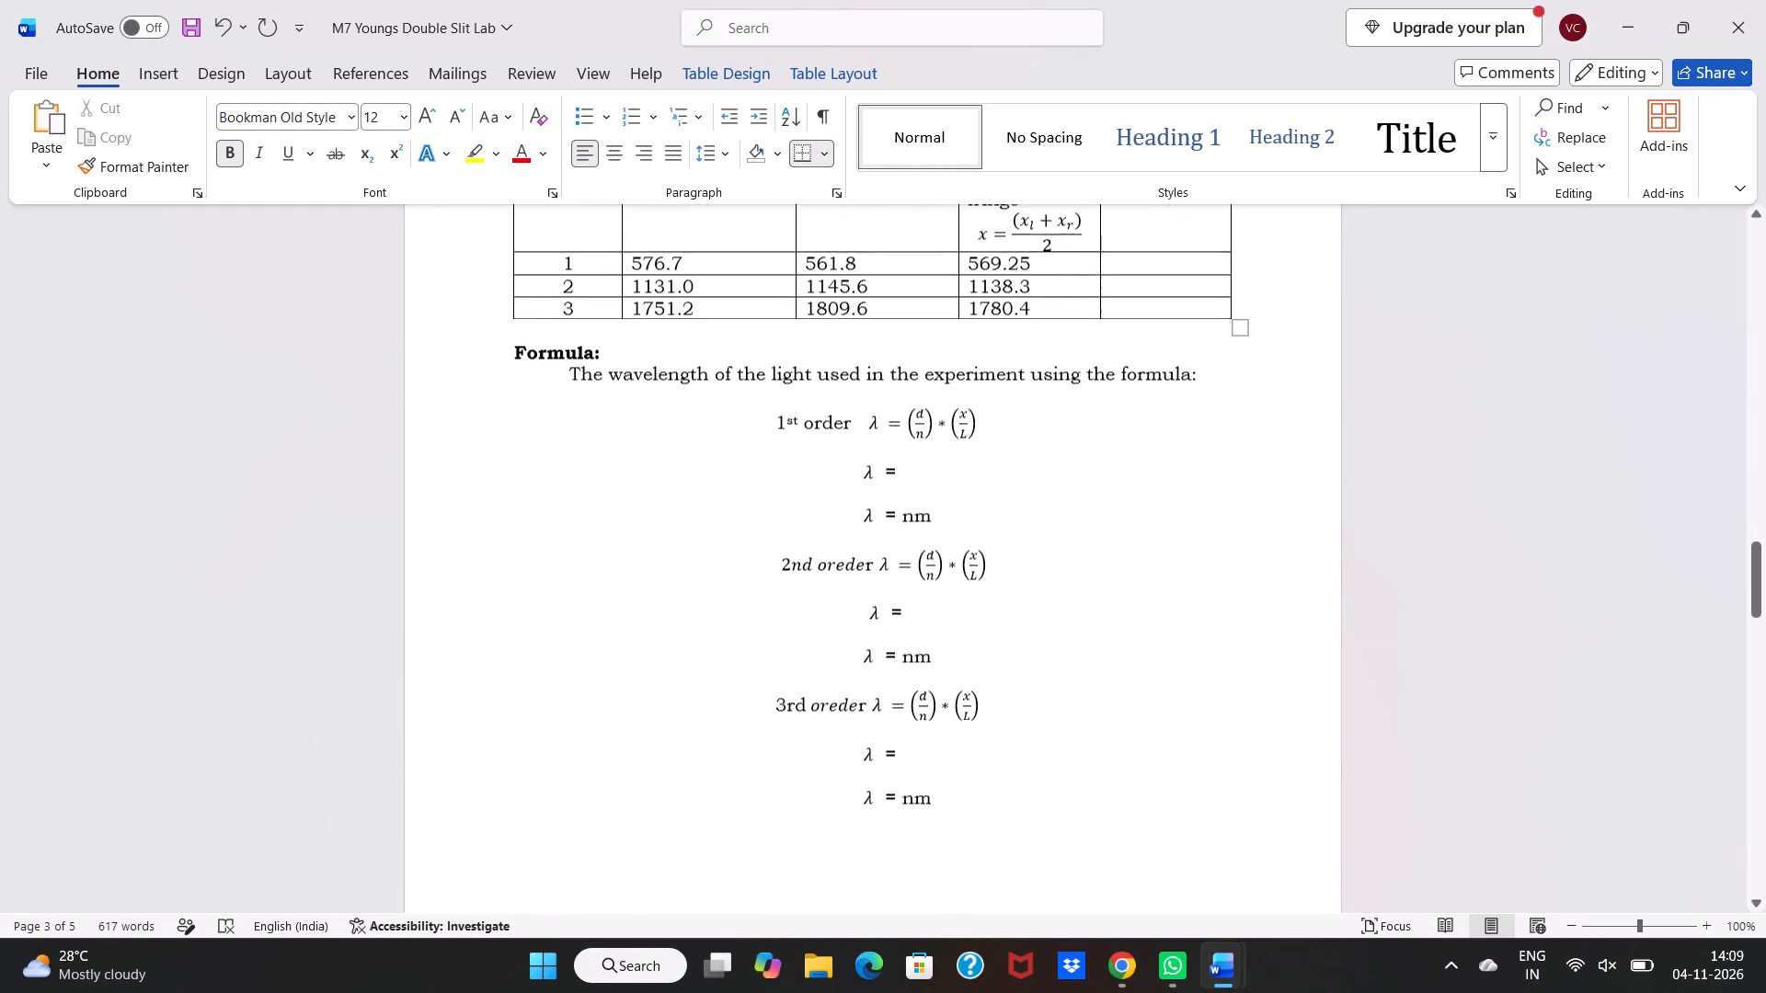
ctrl+scroll(1026, 406, down, 1)
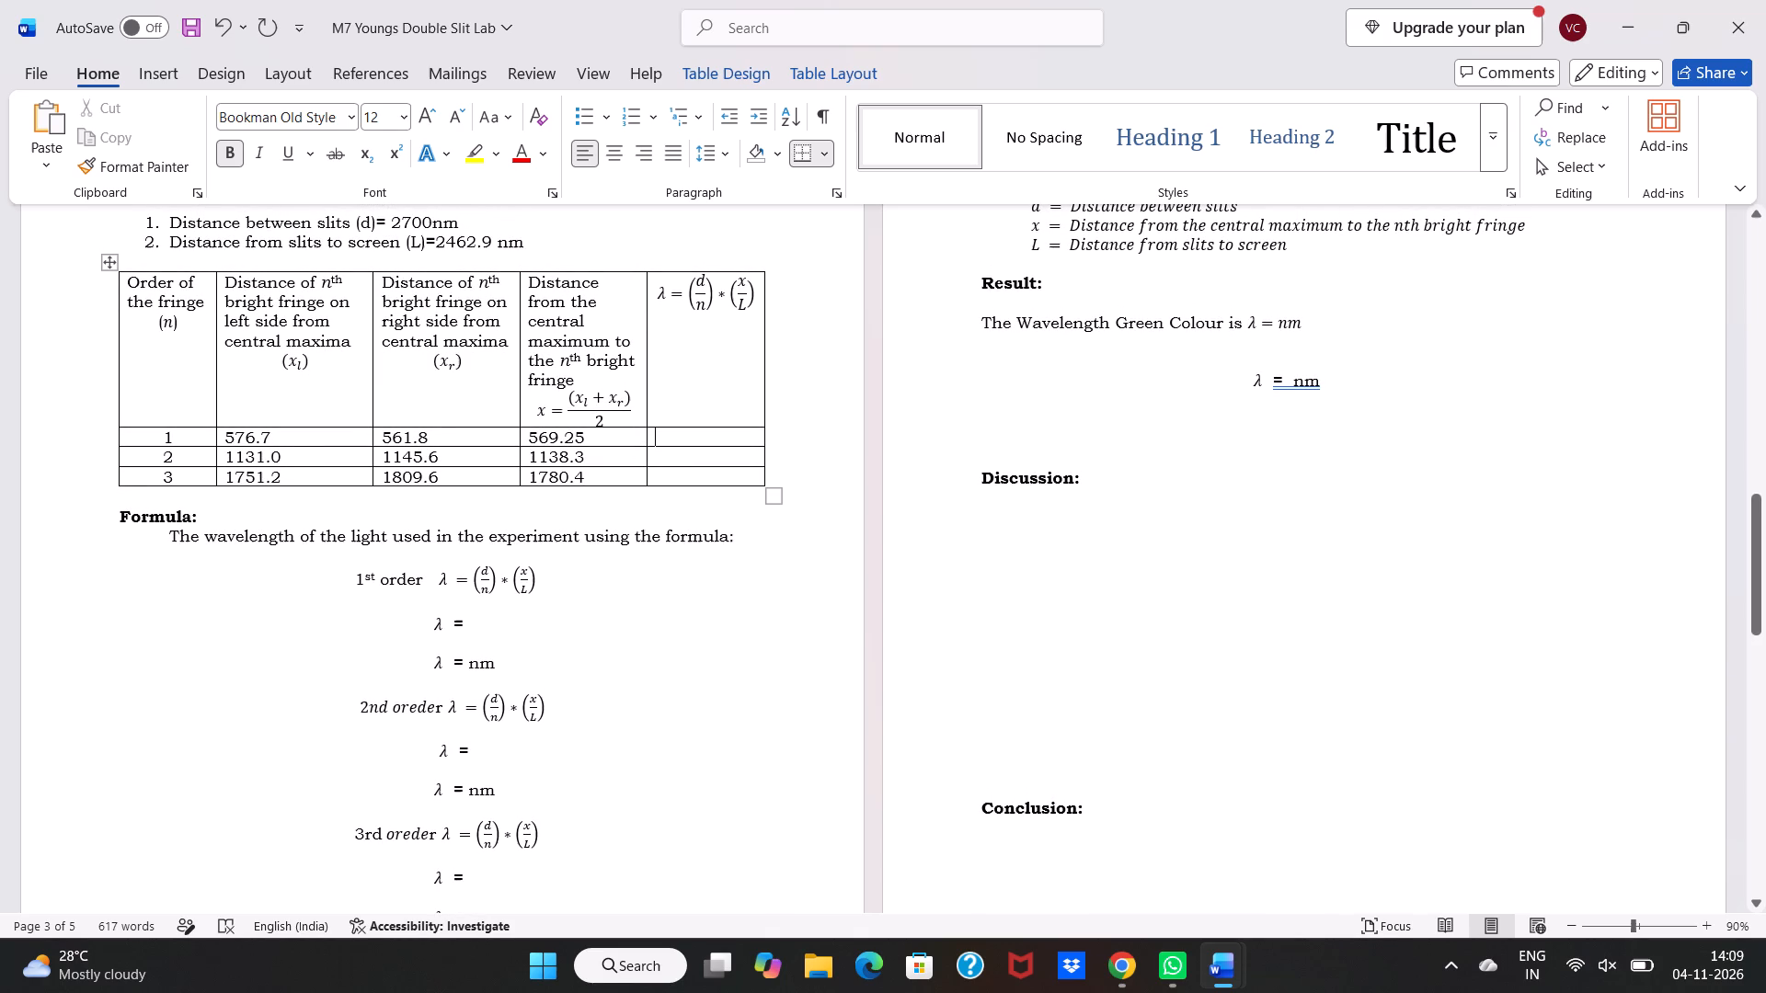
ctrl+scroll(716, 507, down, 3)
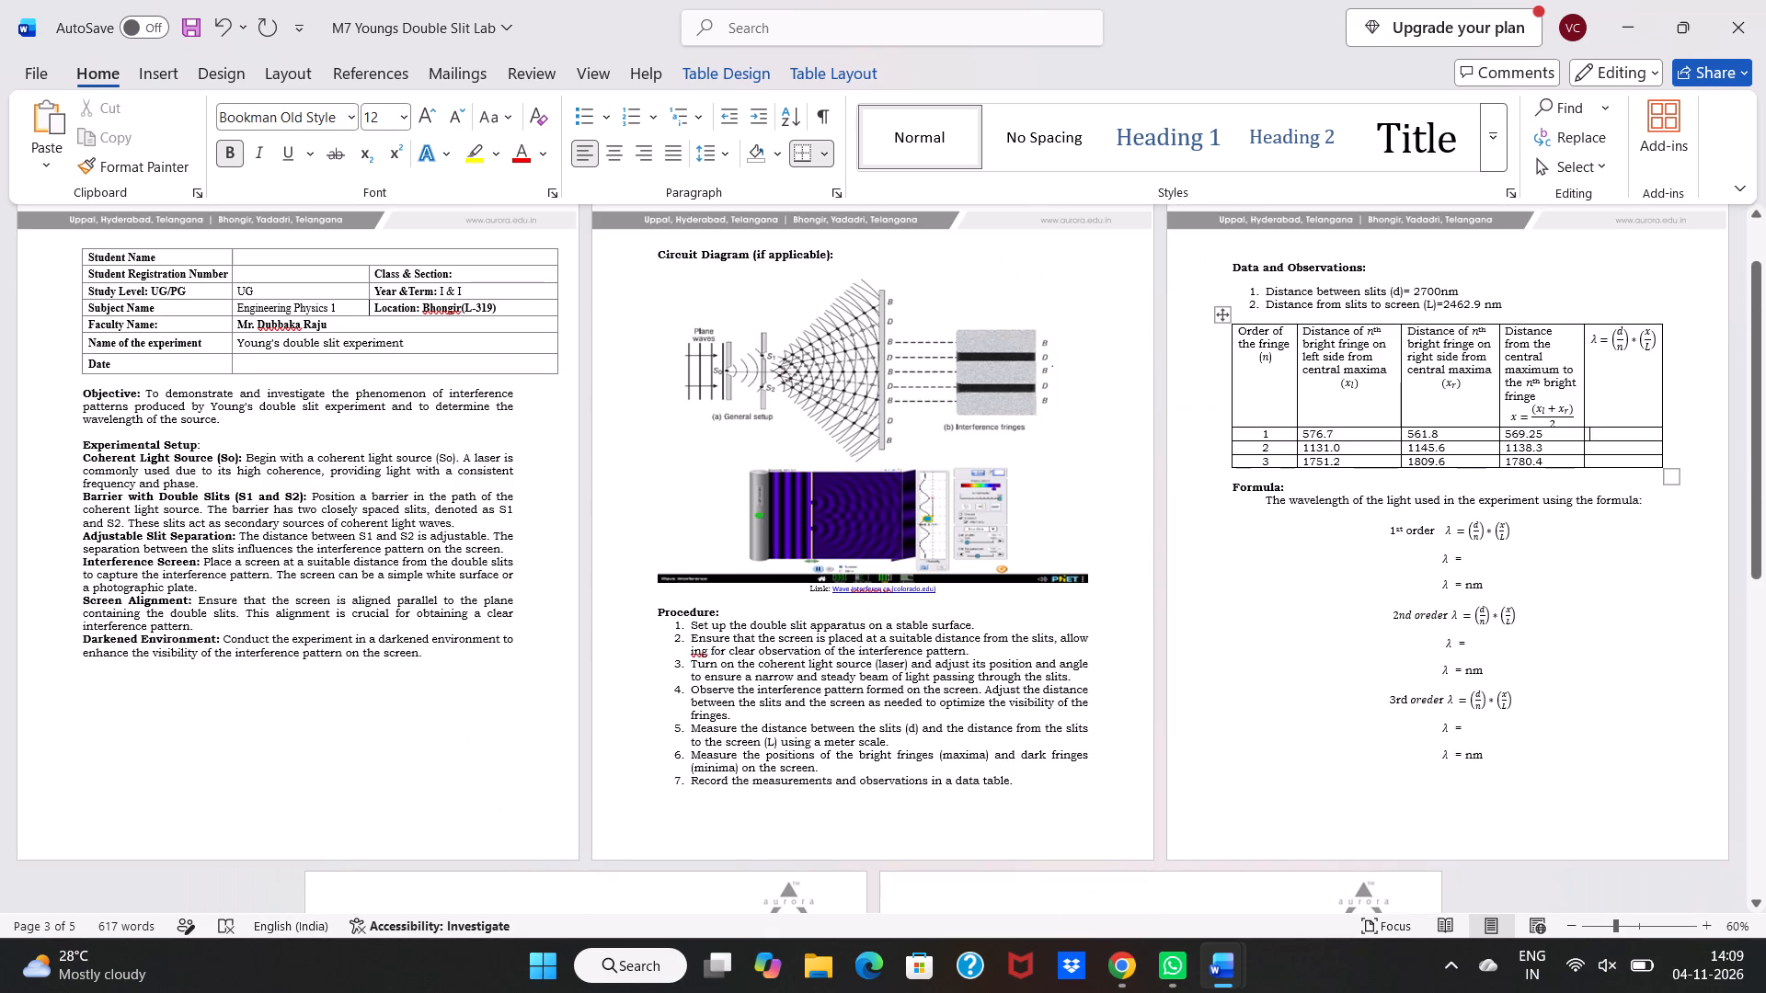
scroll(1313, 614, left, 2)
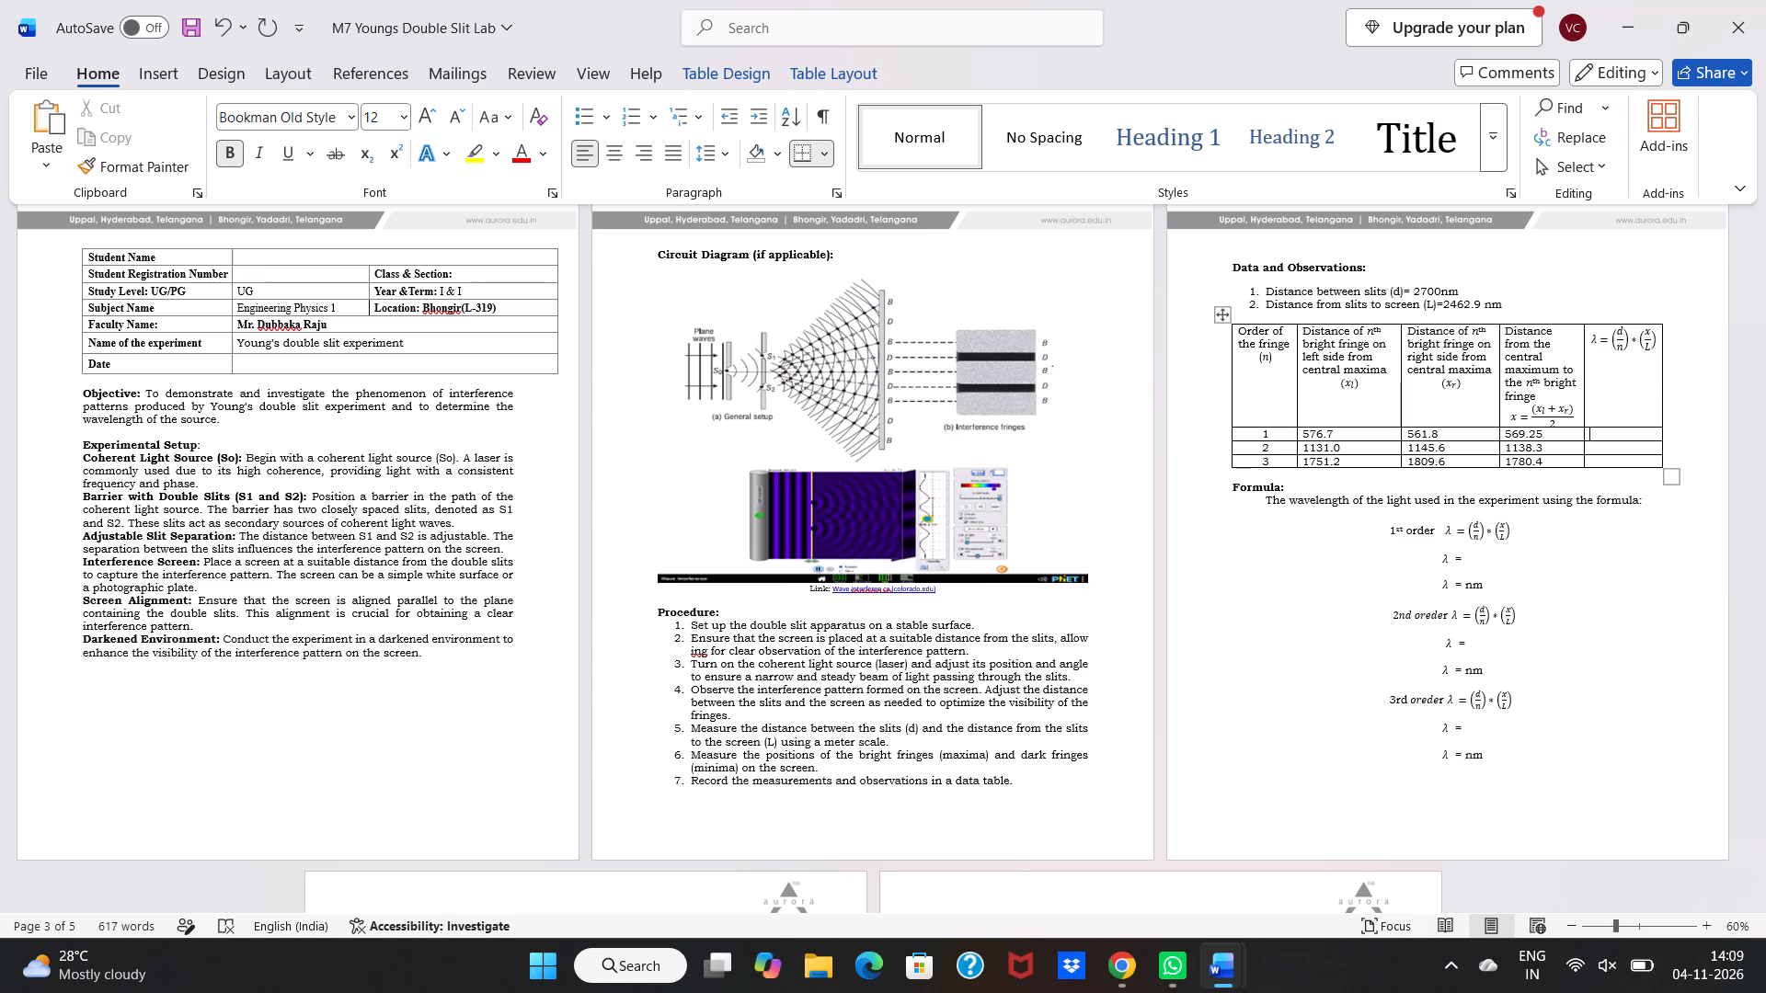
scroll(1313, 599, down, 1)
scroll(1313, 599, up, 1)
ctrl+scroll(1313, 599, up, 3)
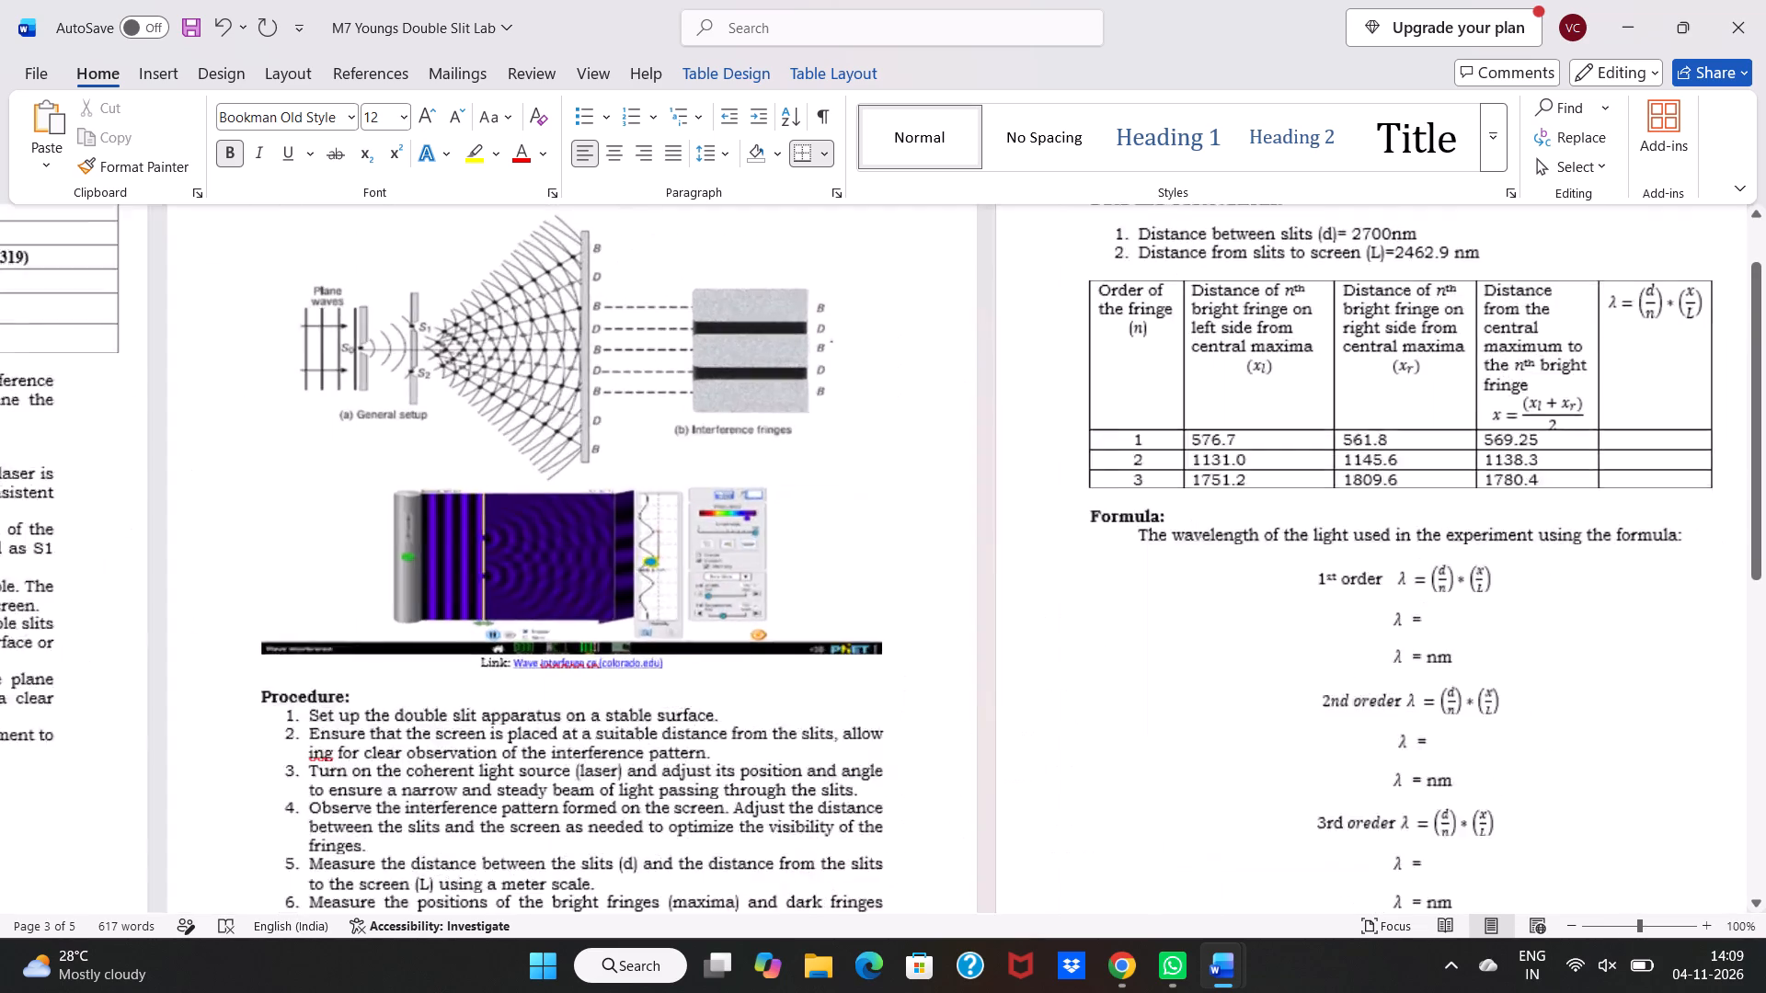
ctrl+scroll(1313, 599, up, 5)
ctrl+scroll(1313, 599, down, 4)
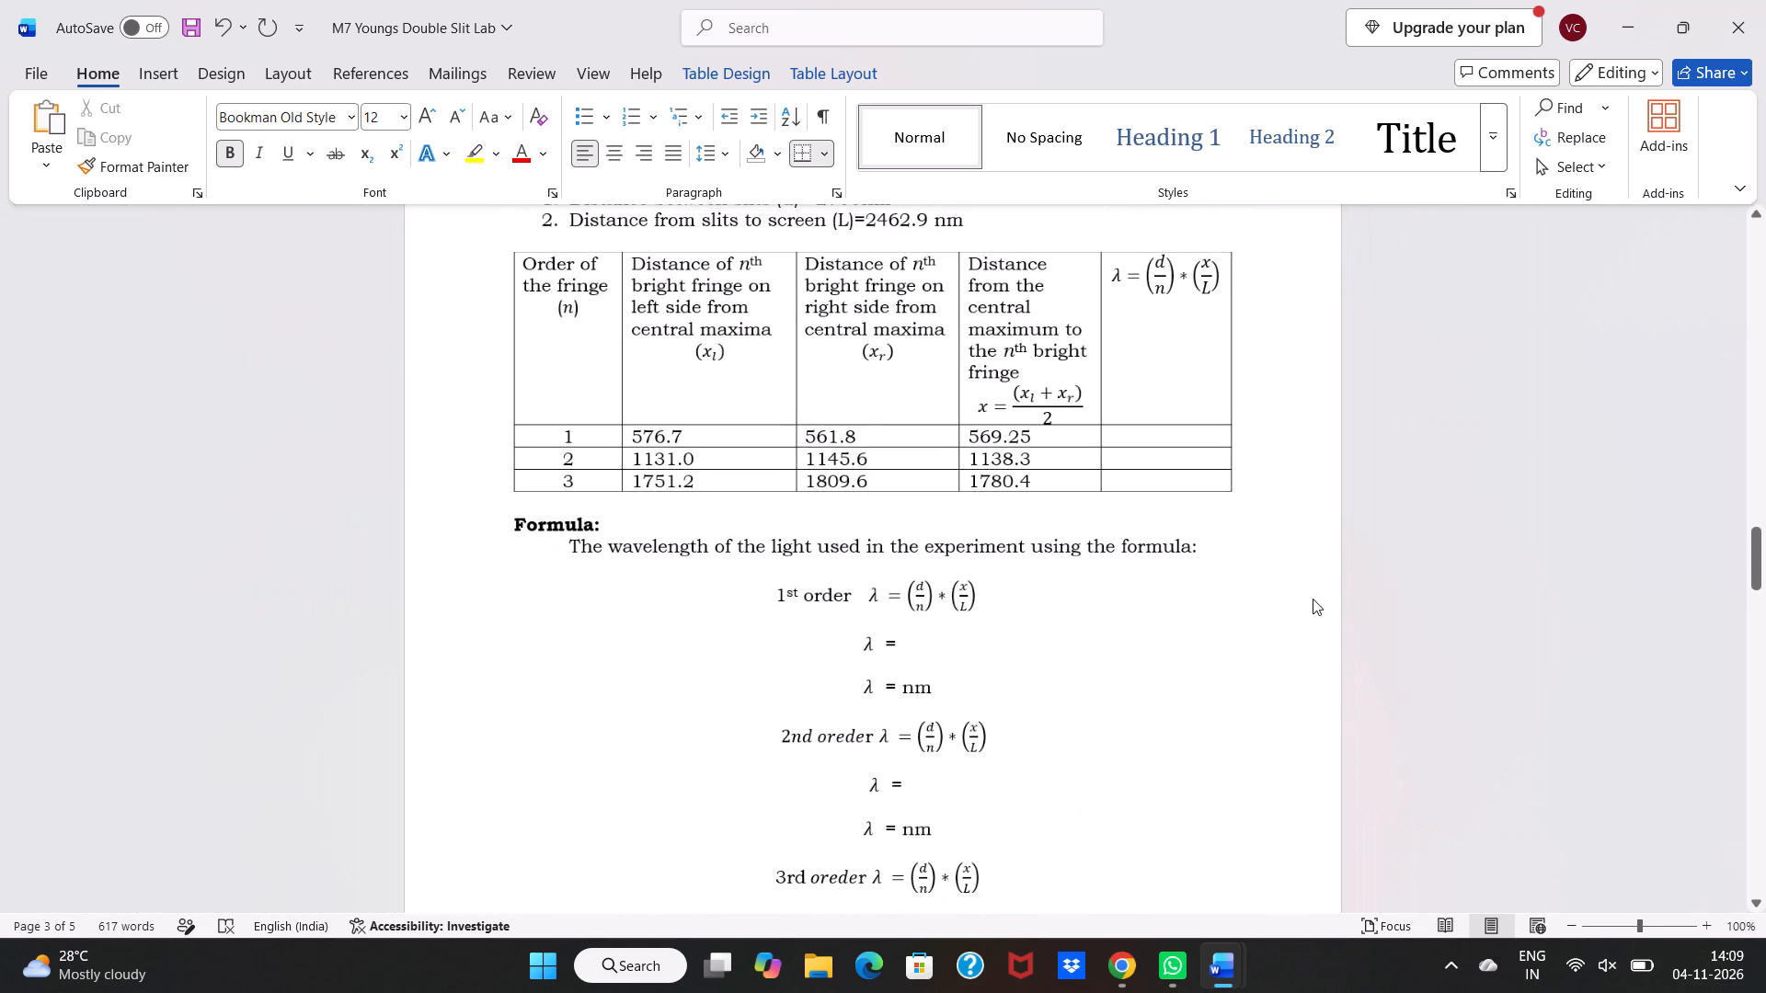
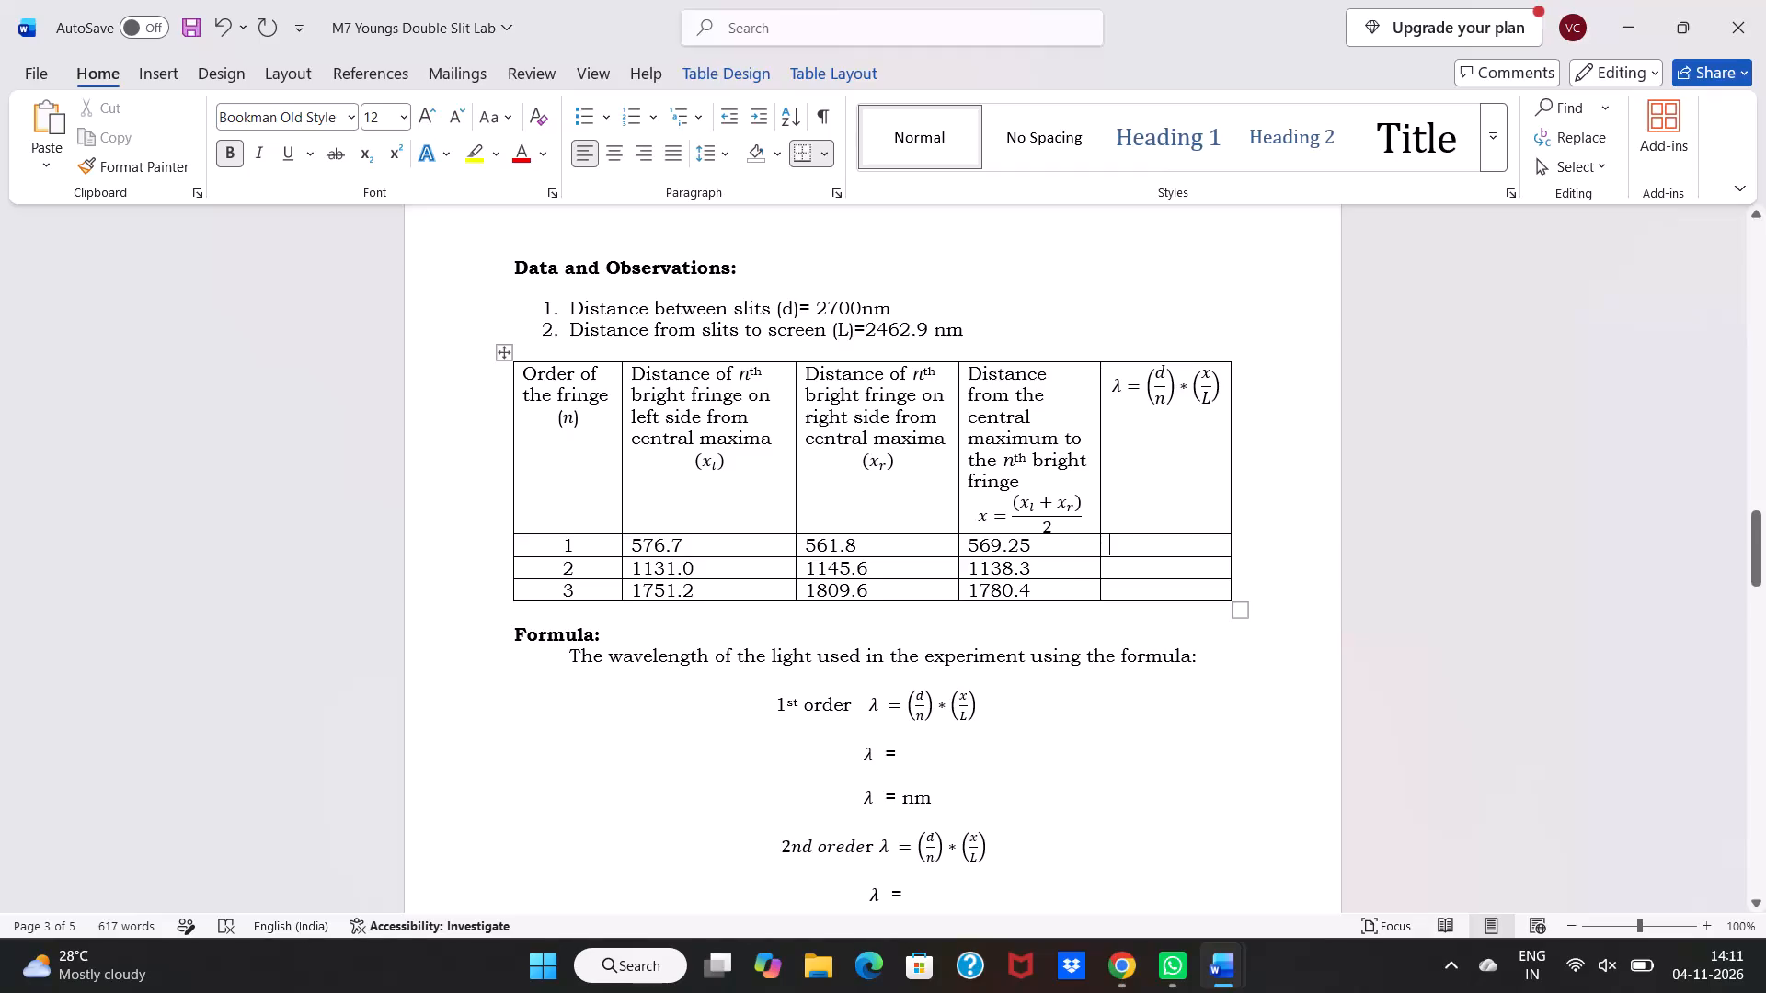
Fill the wavelength column of the observations table with 561.8 for order 1, 1145.6 for order 2 and 1809.6 for order 3.
click(1137, 546)
key(5)
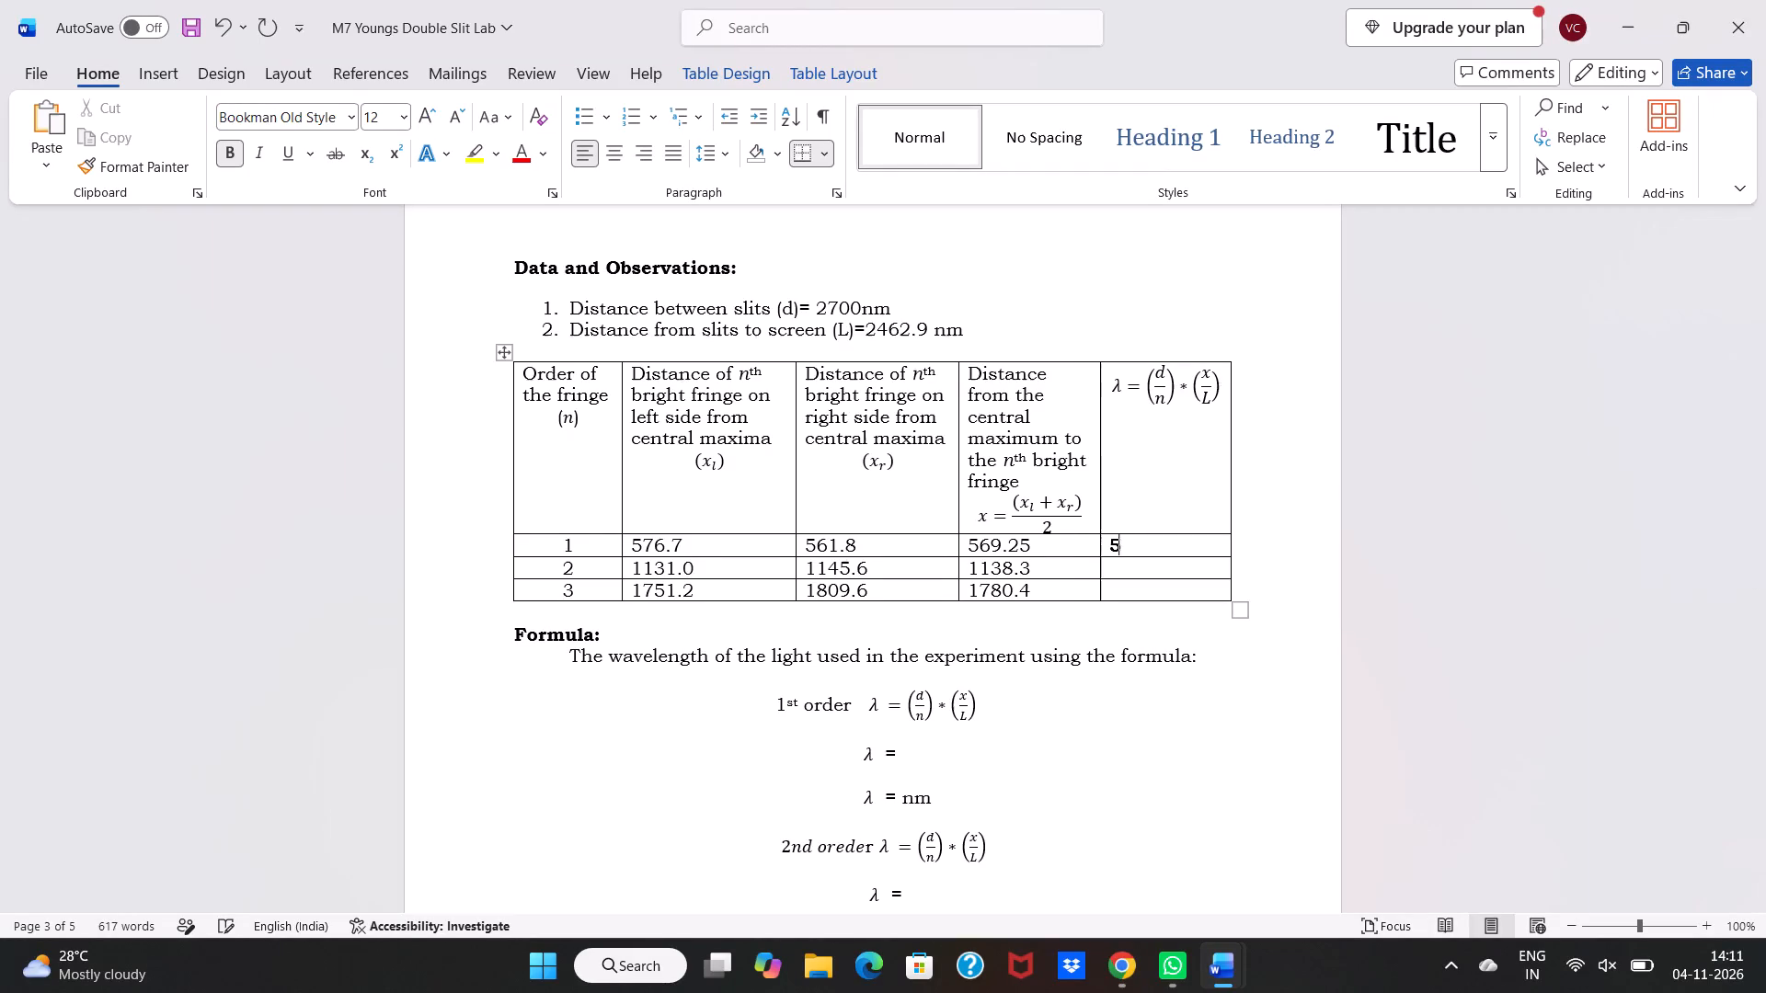
text(61)
key(period)
key(8)
key(Return)
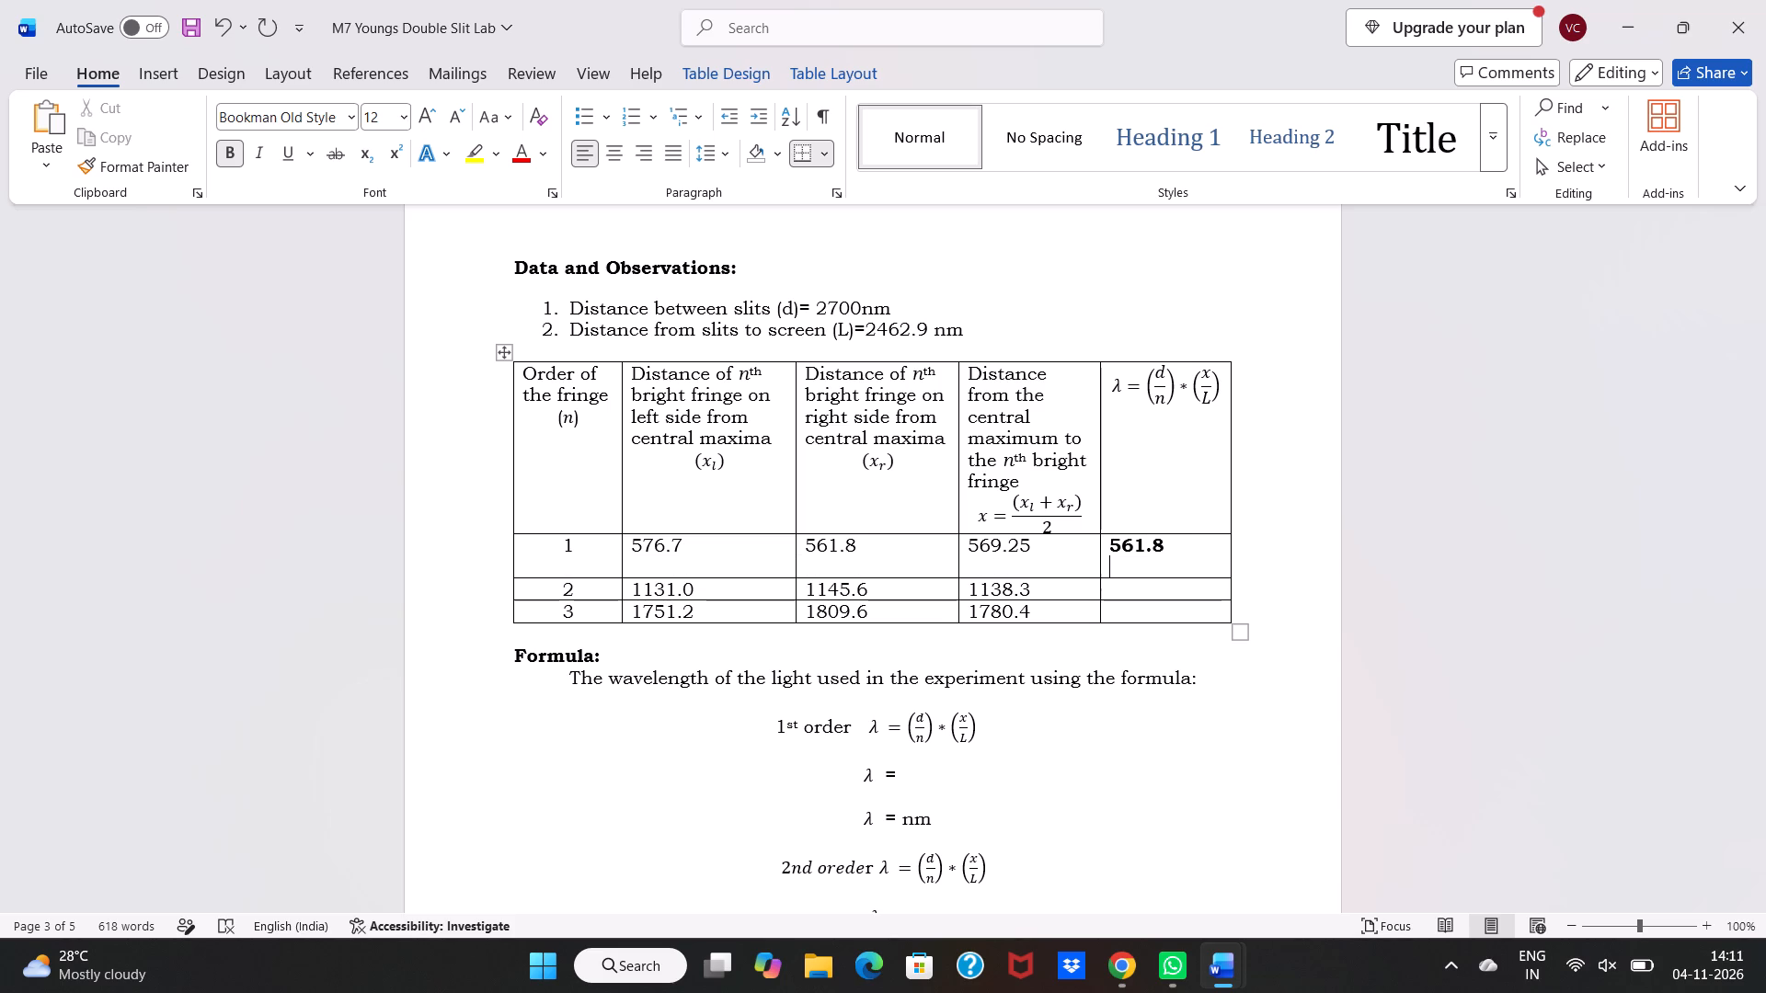
key(BackSpace)
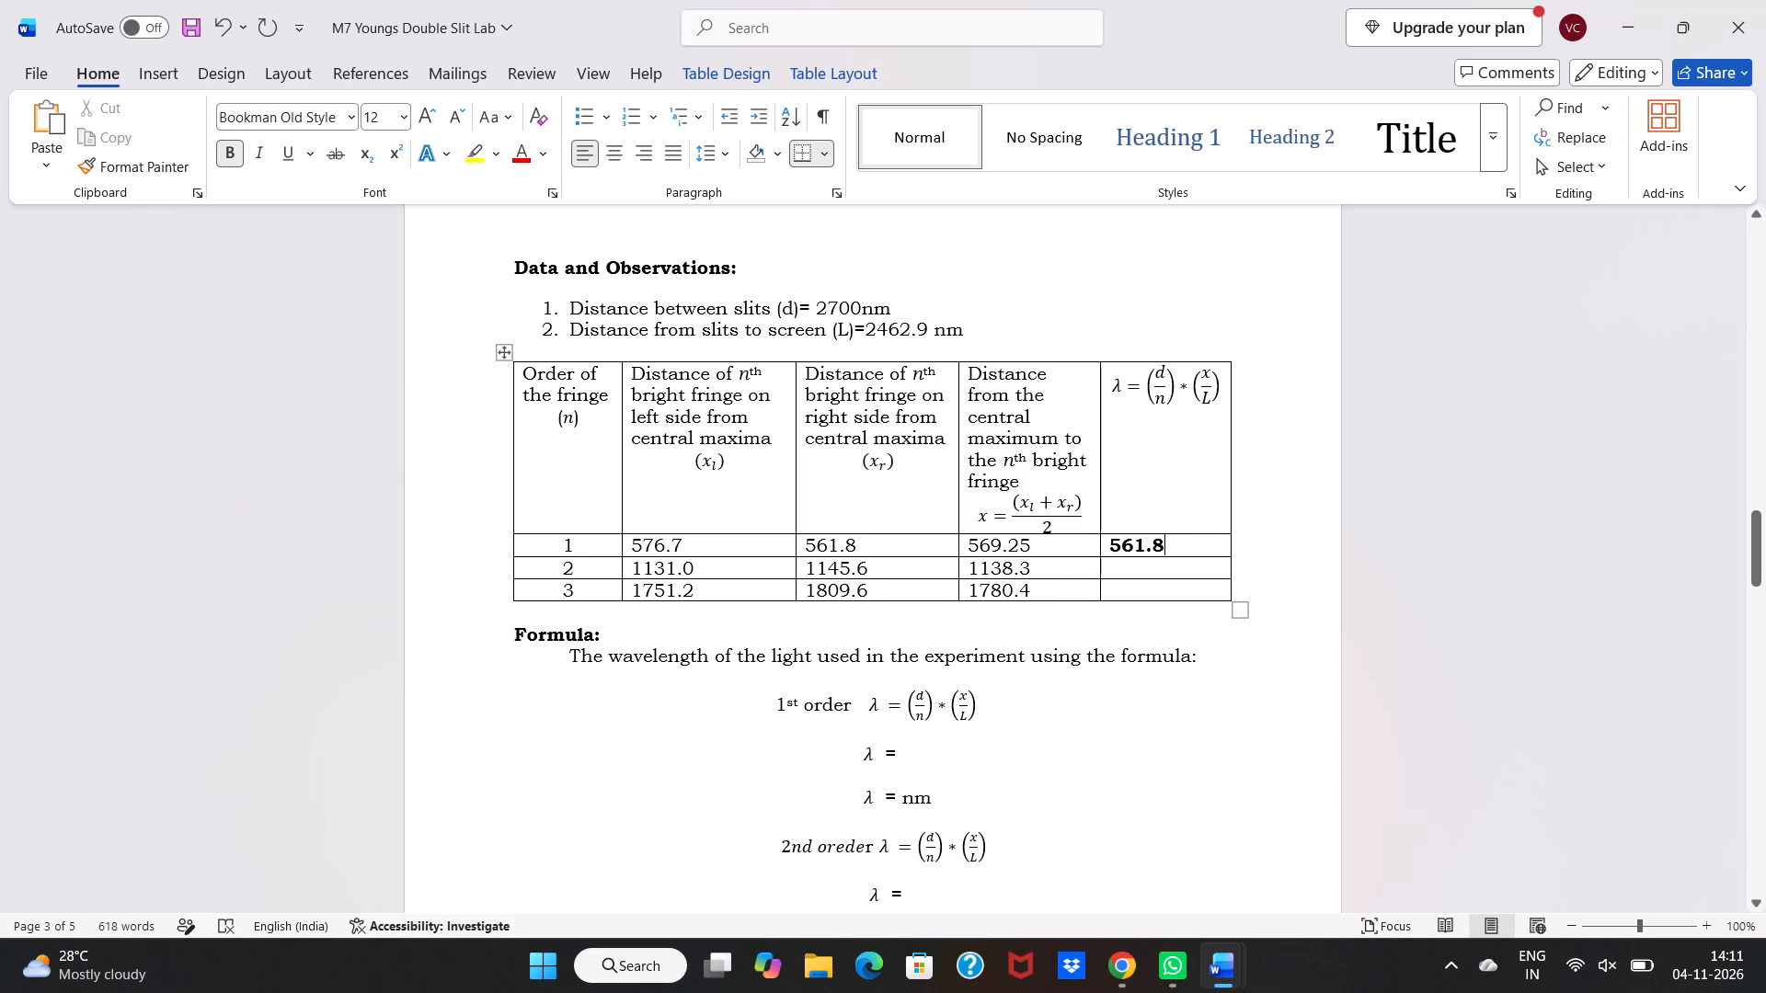
click(1128, 571)
text(1145)
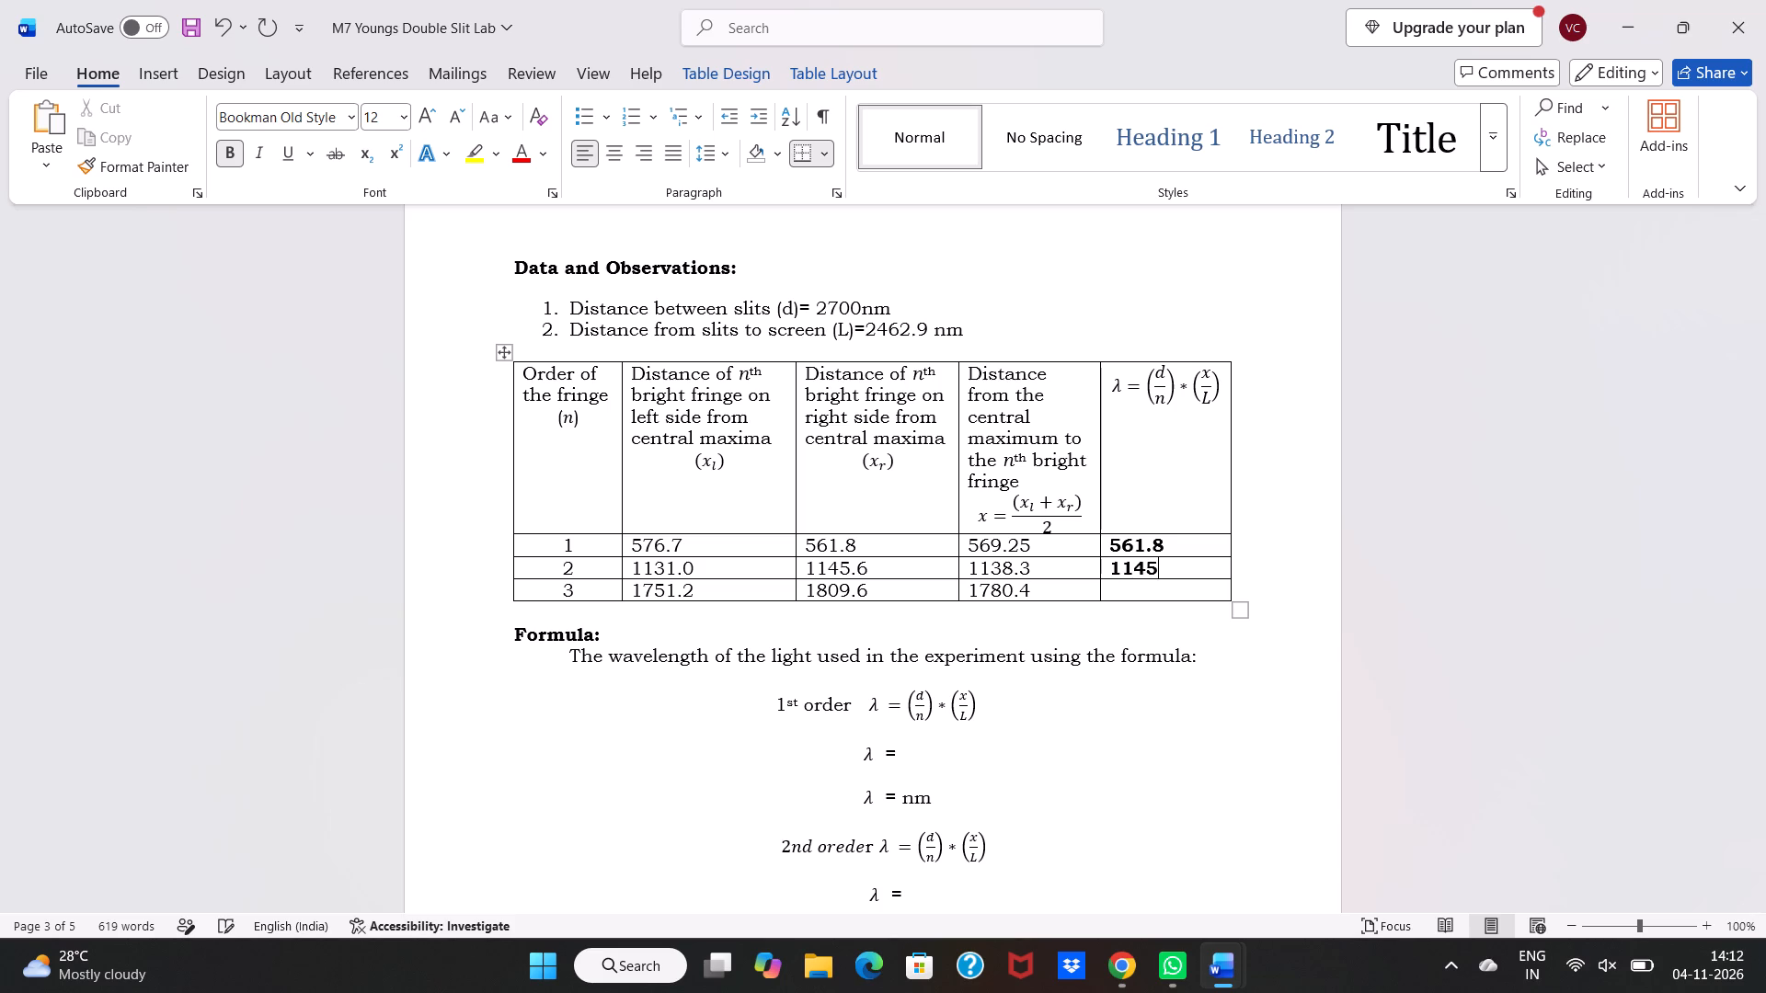
key(period)
key(6)
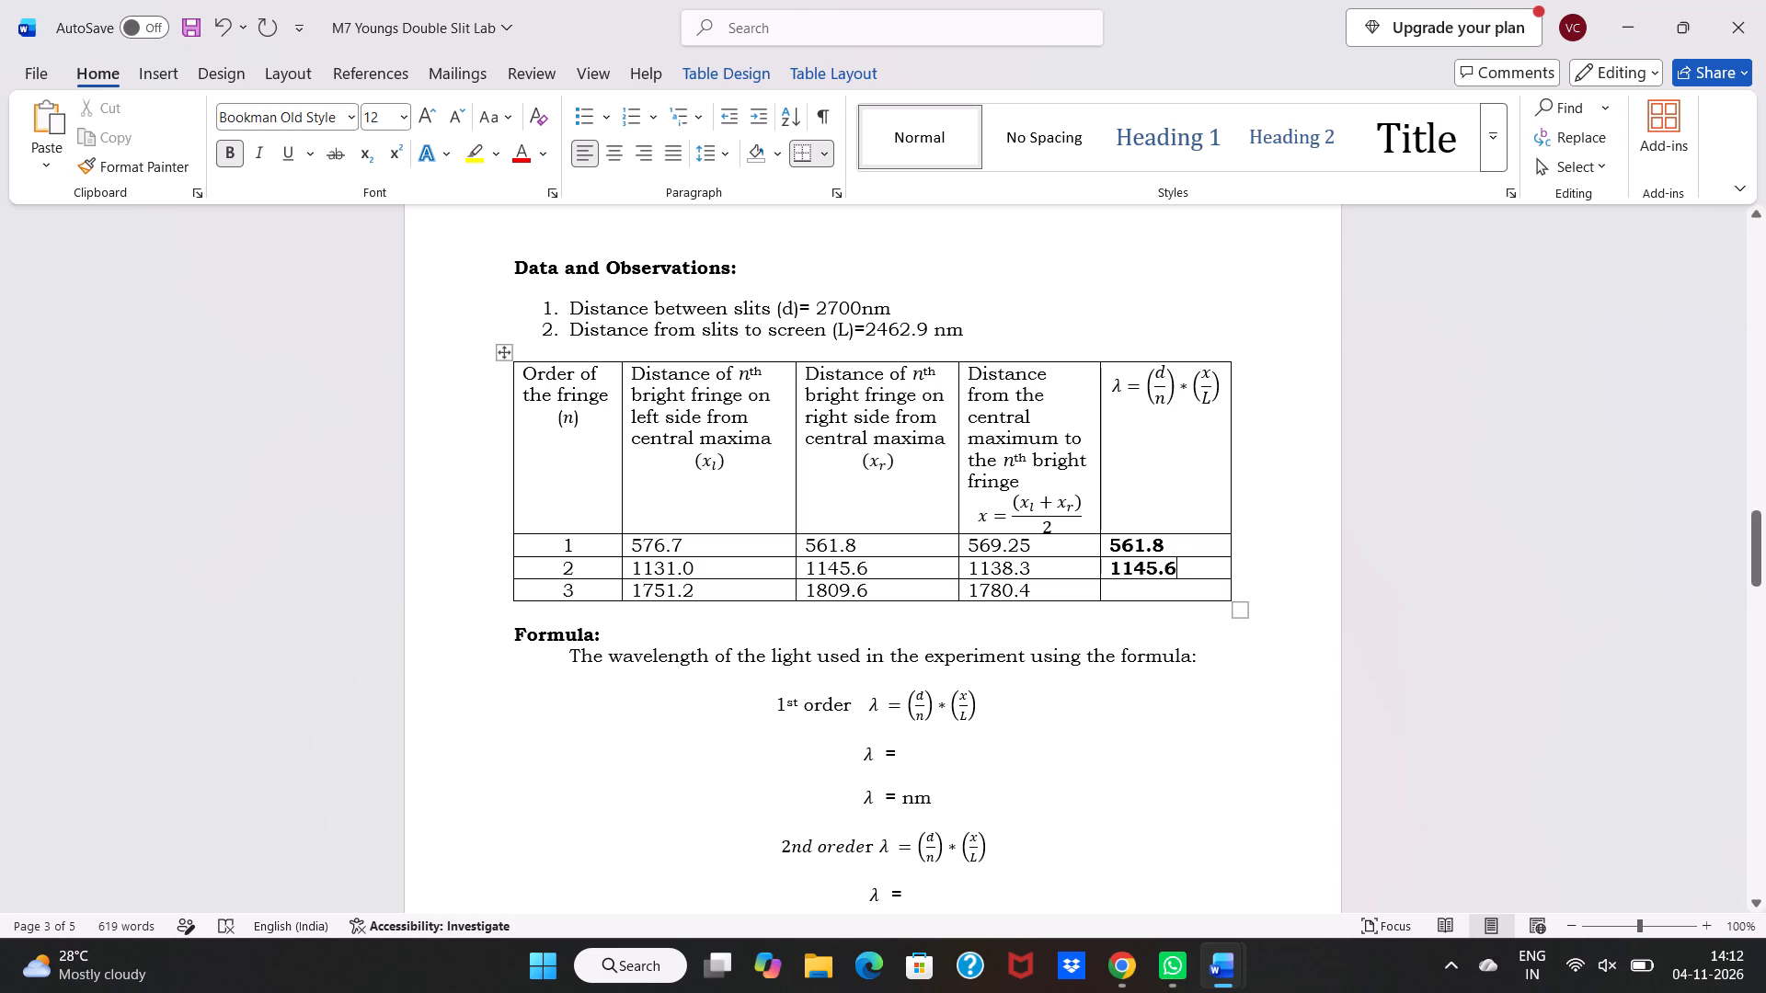
click(1165, 588)
text(1809)
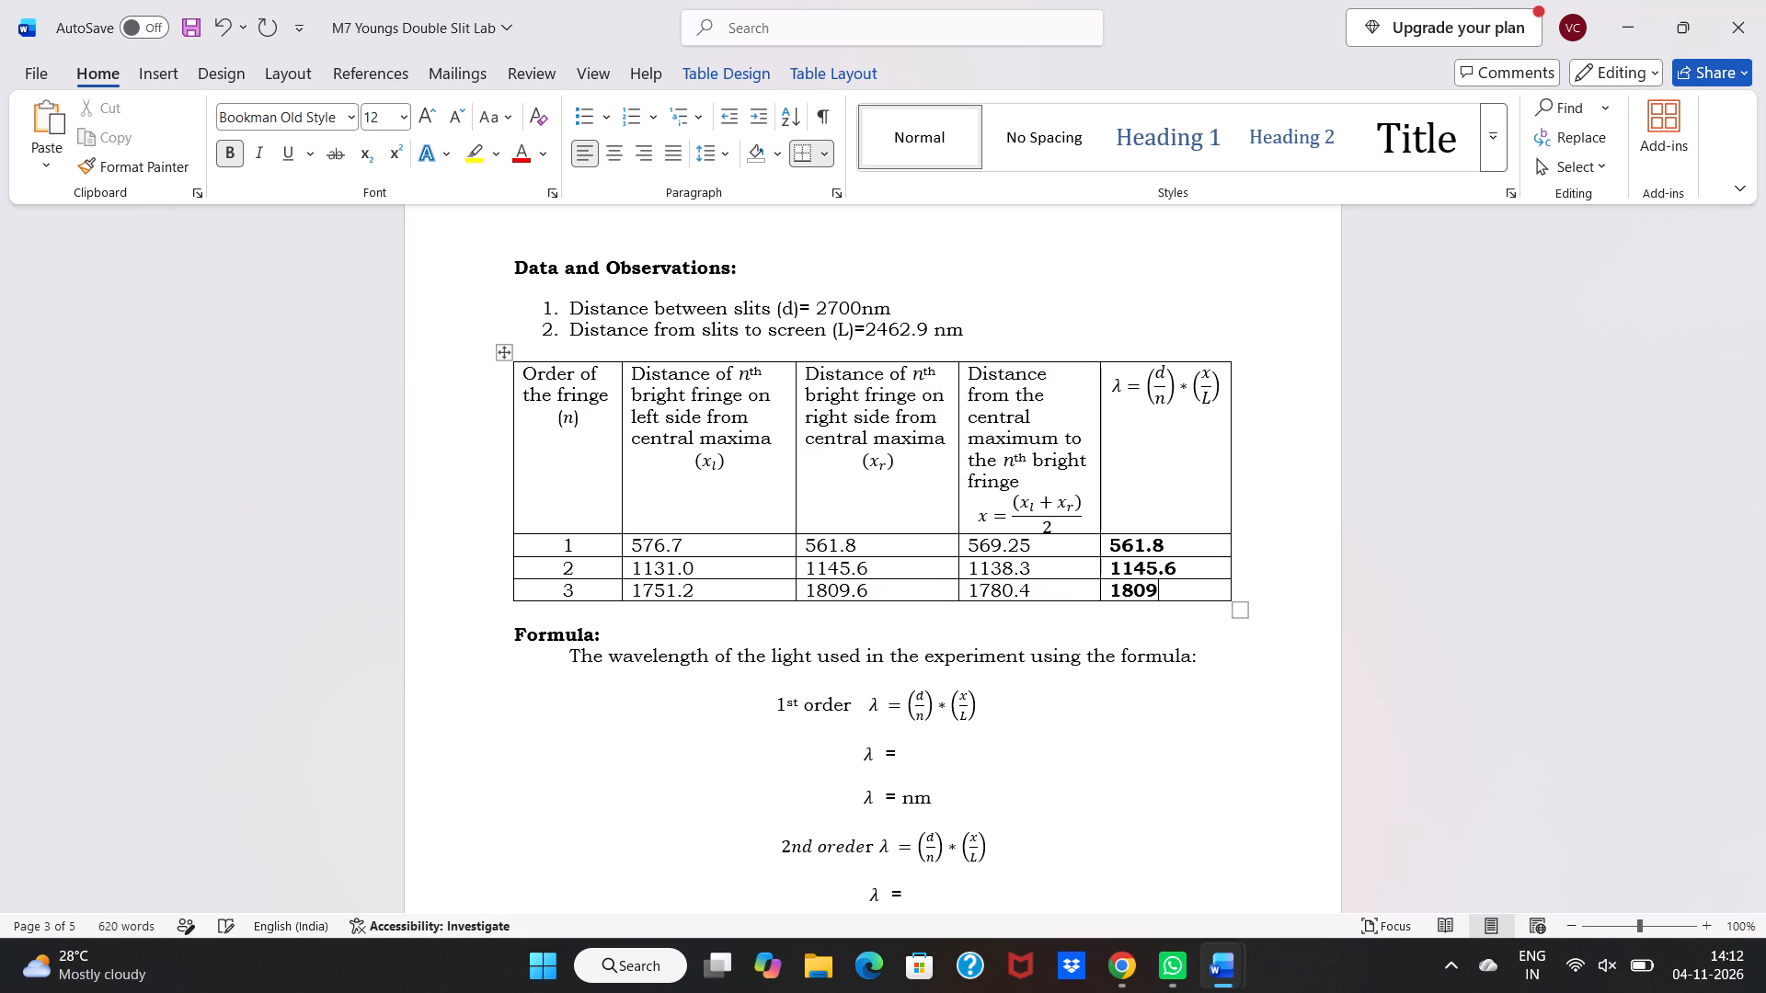
text(.6)
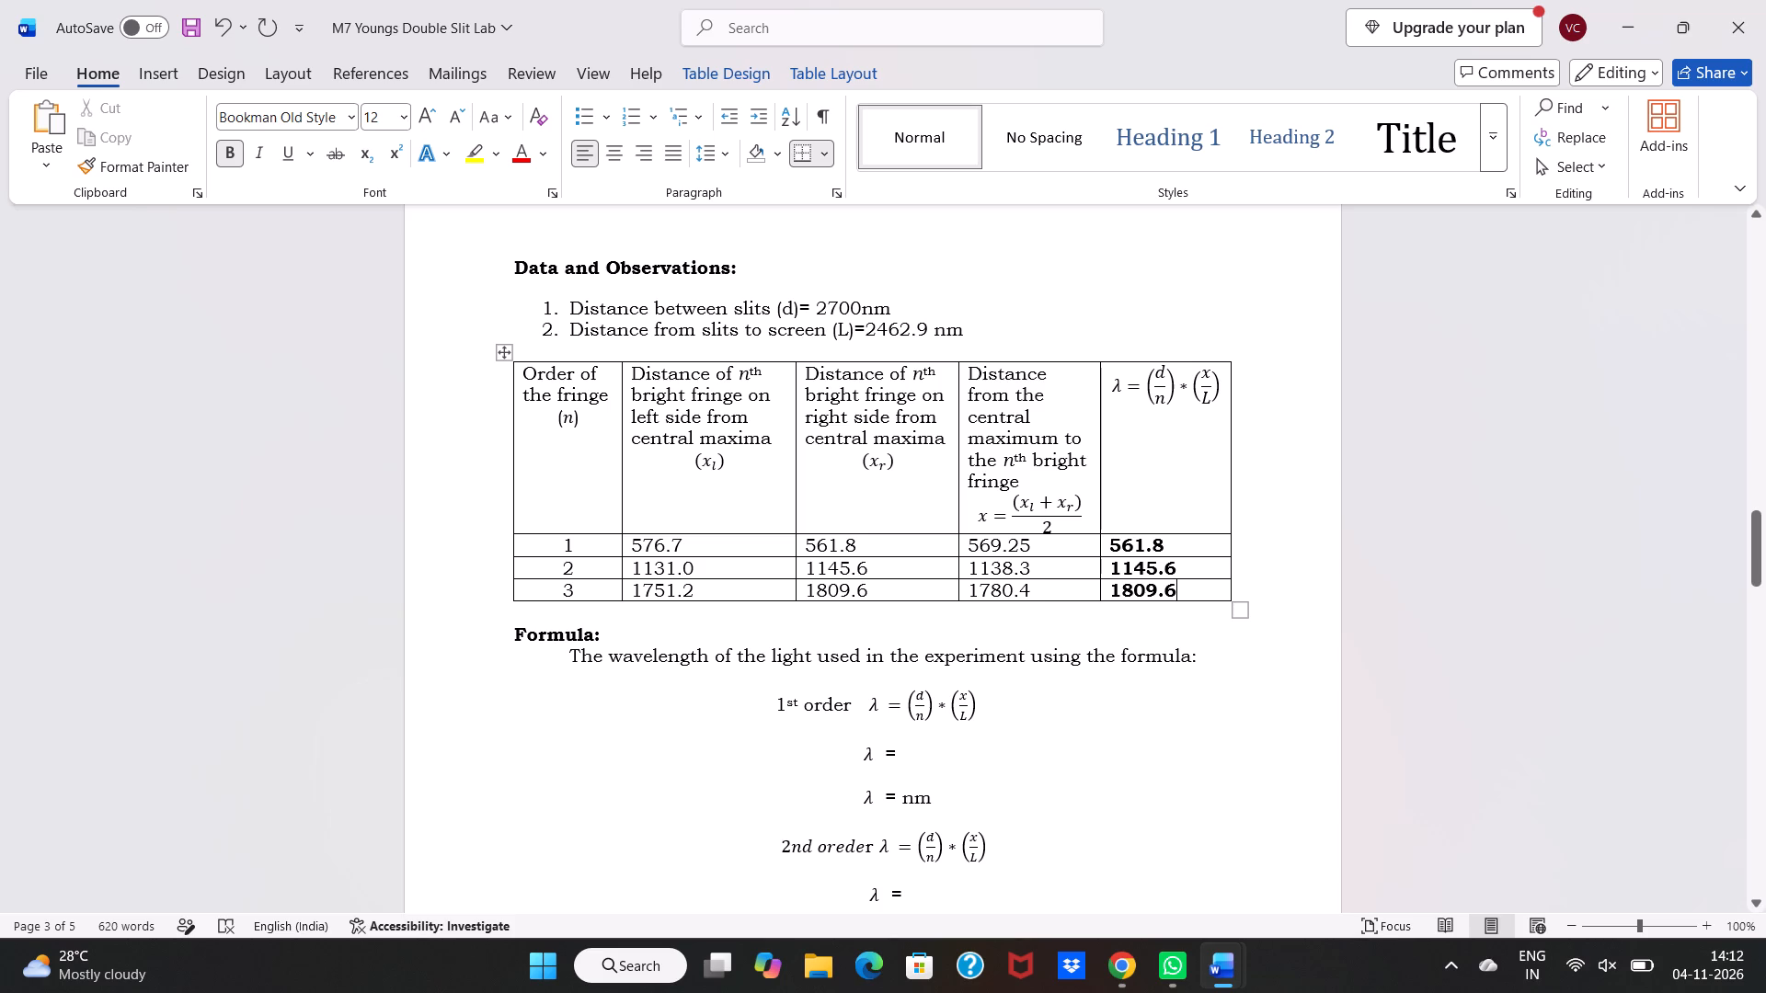
Examine the observations table alongside the slit distances and the wavelength formula lines for the three orders.
scroll(837, 552, down, 1)
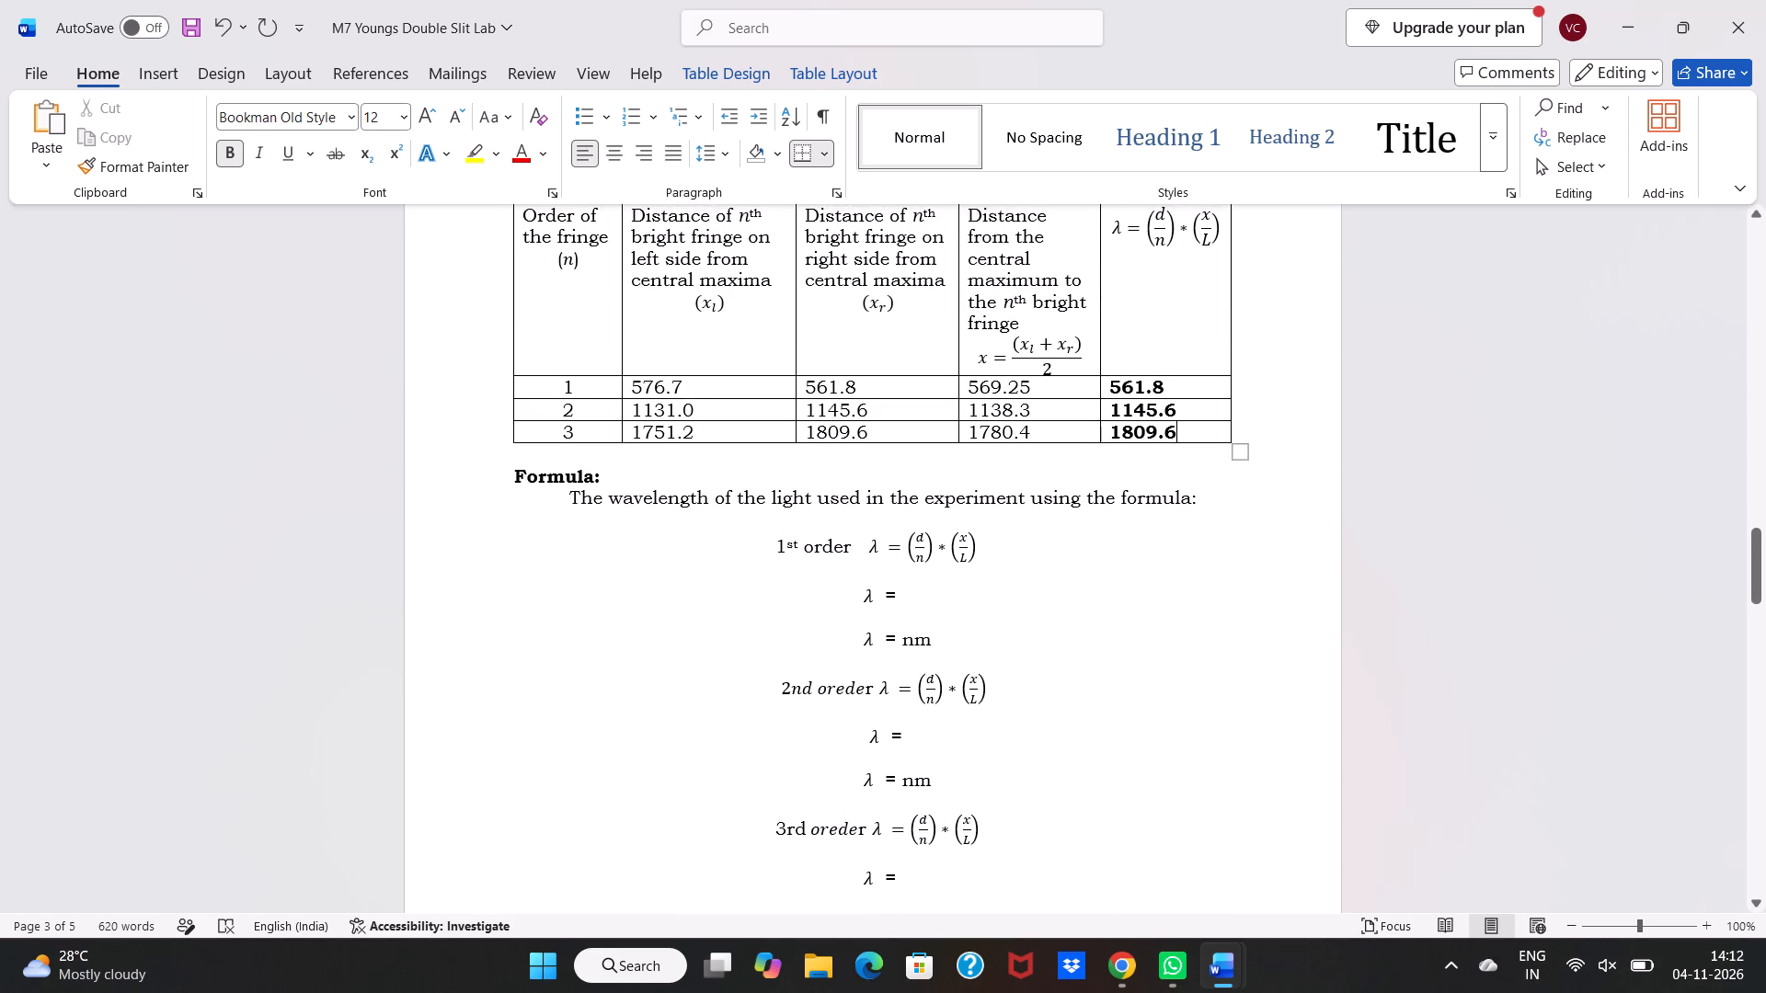
scroll(837, 552, right, 1)
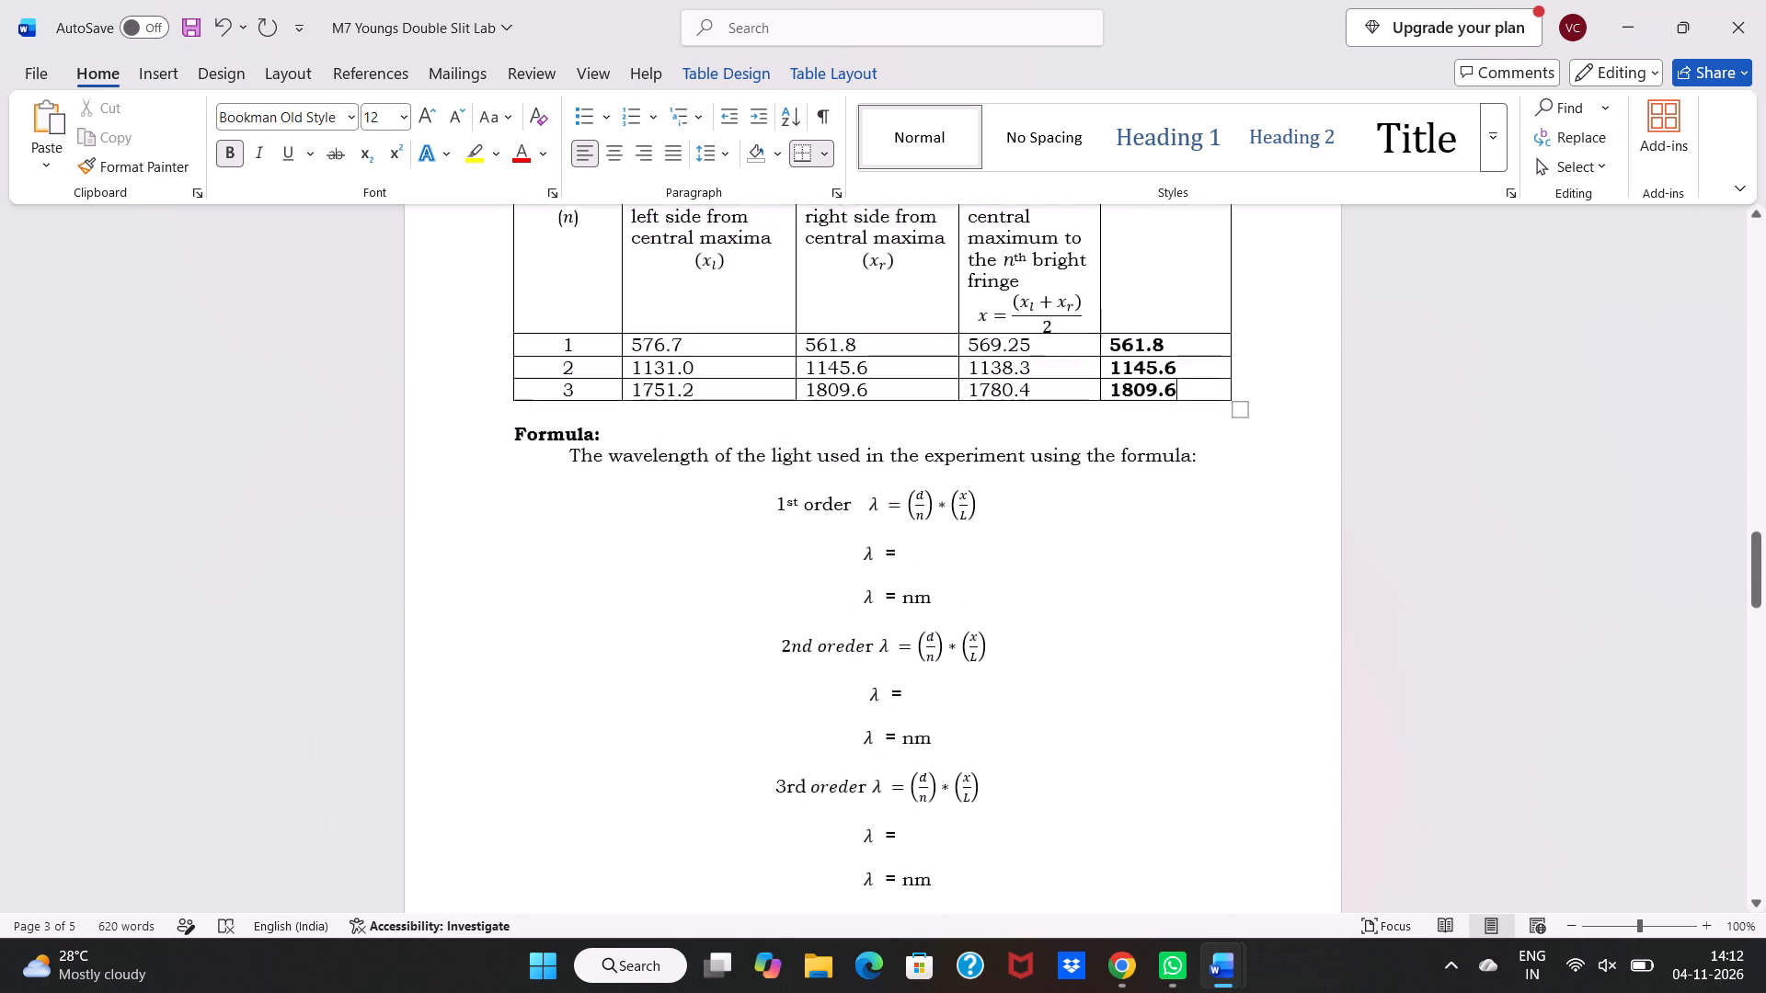
scroll(837, 552, right, 1)
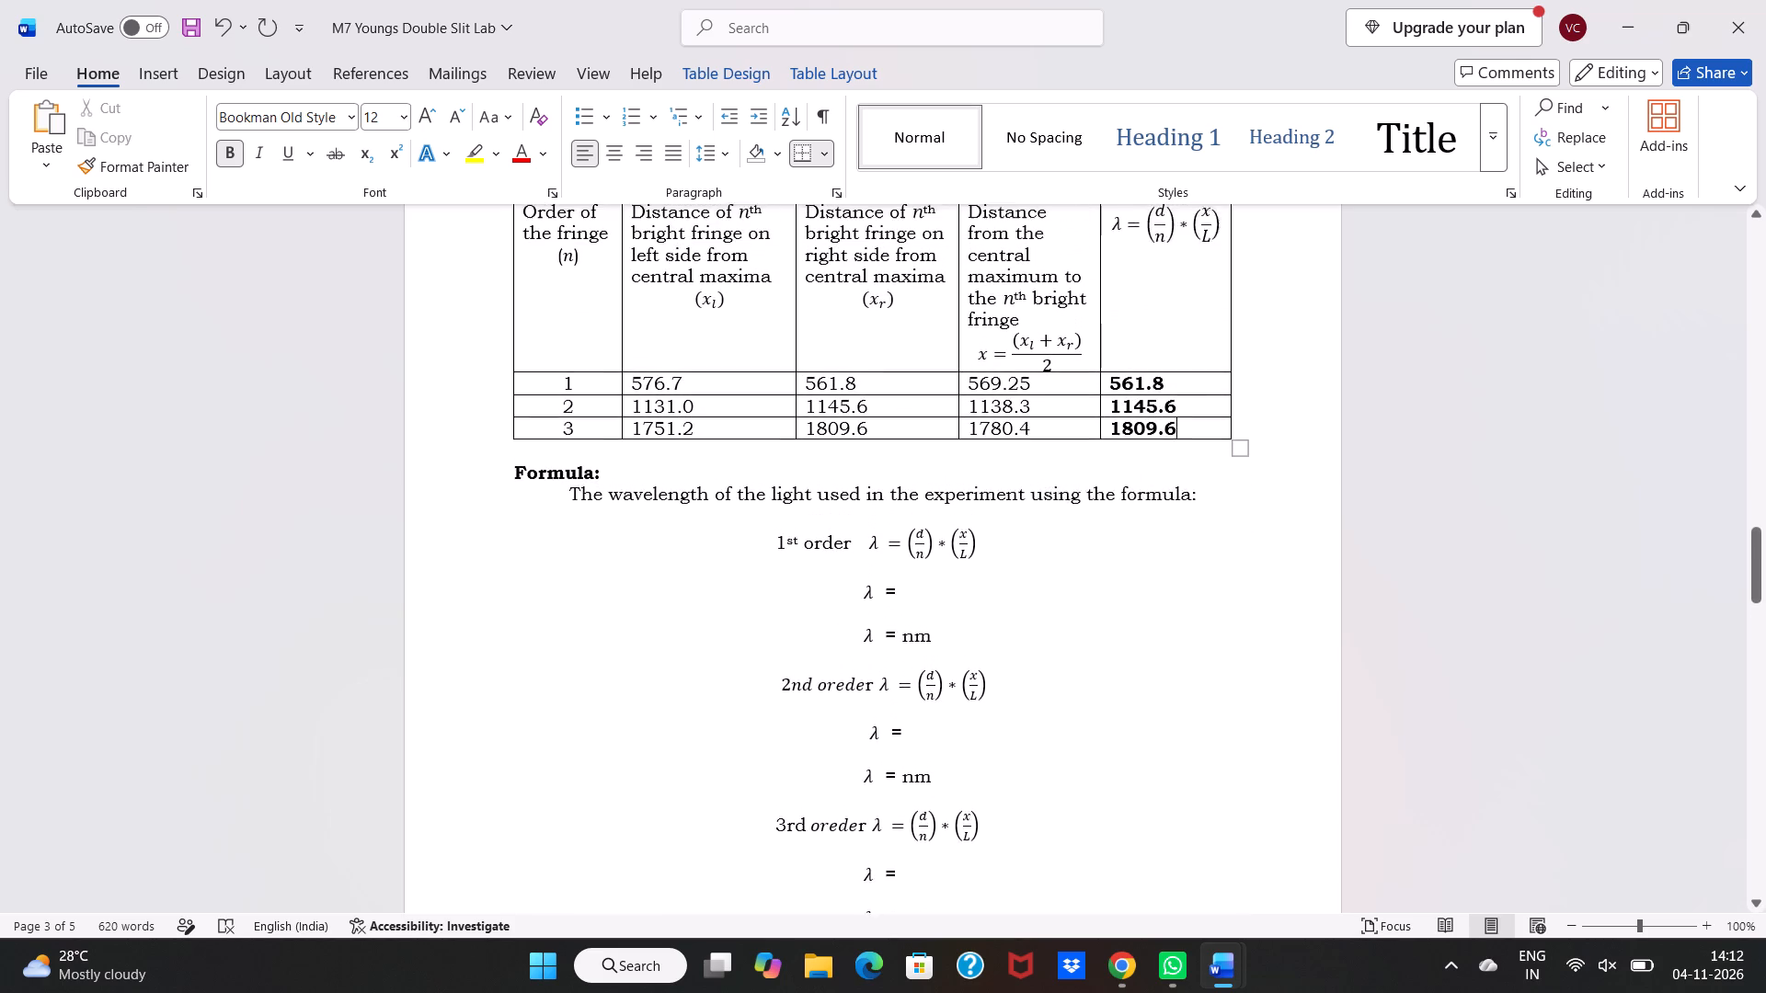
scroll(837, 552, right, 1)
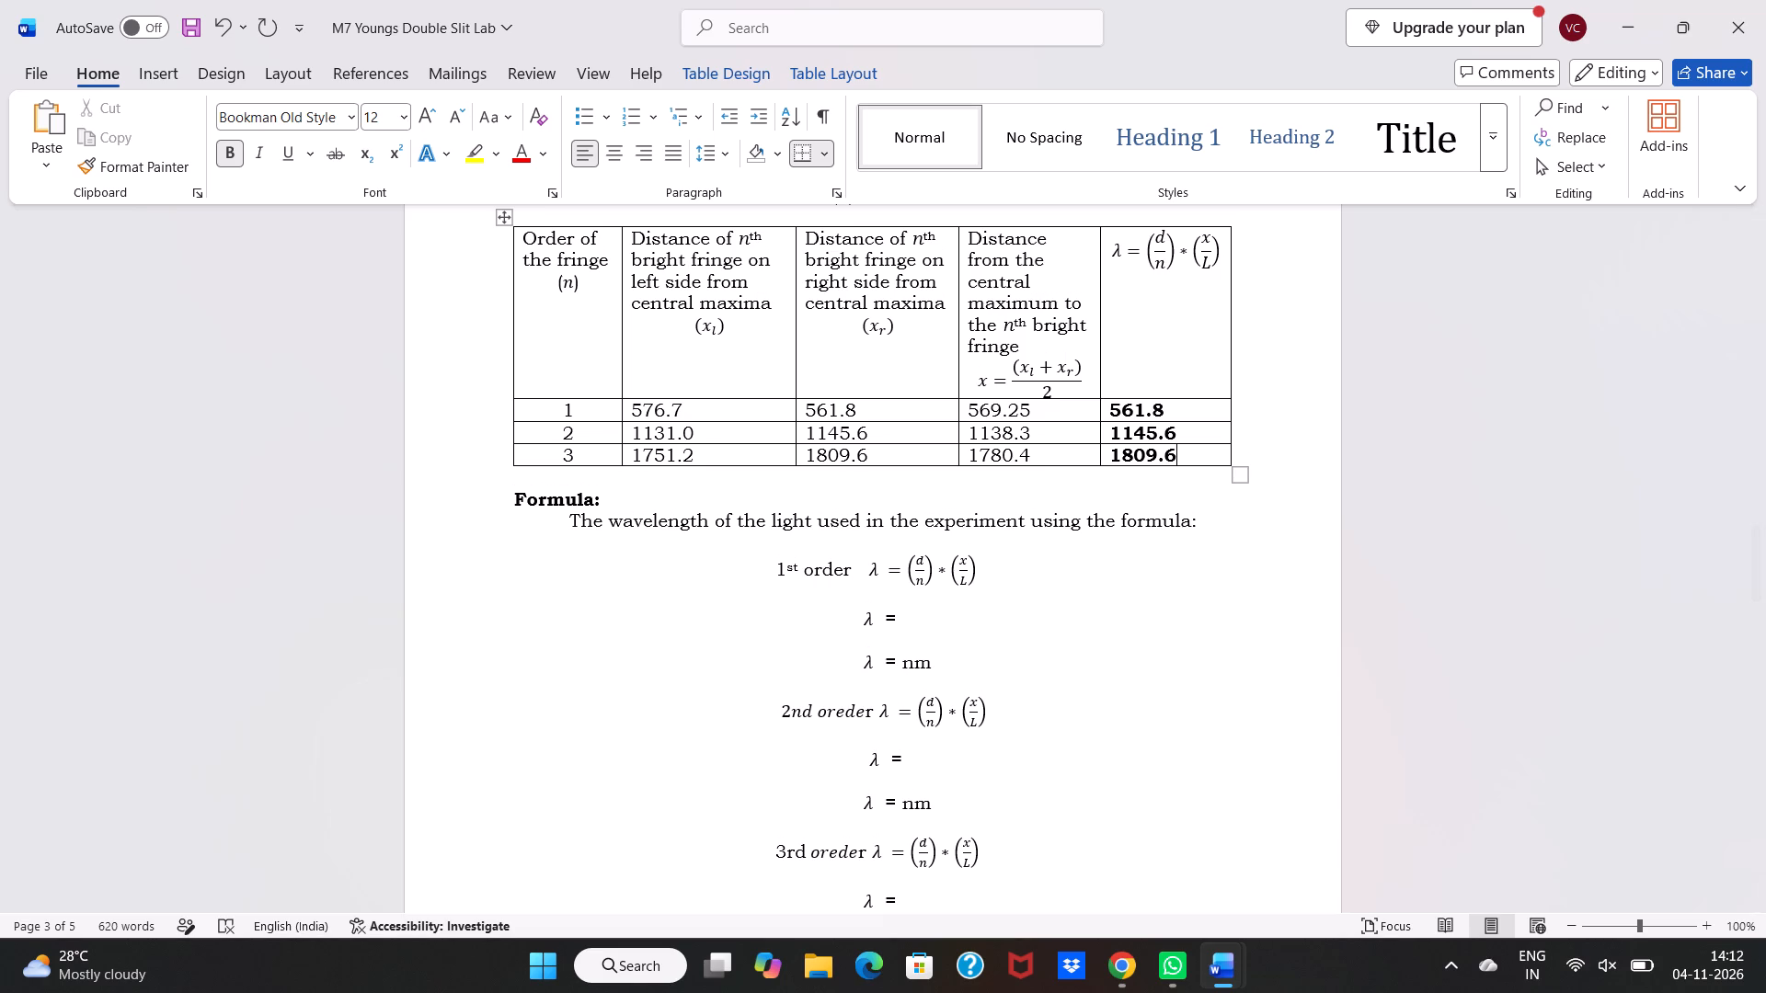
scroll(837, 552, up, 1)
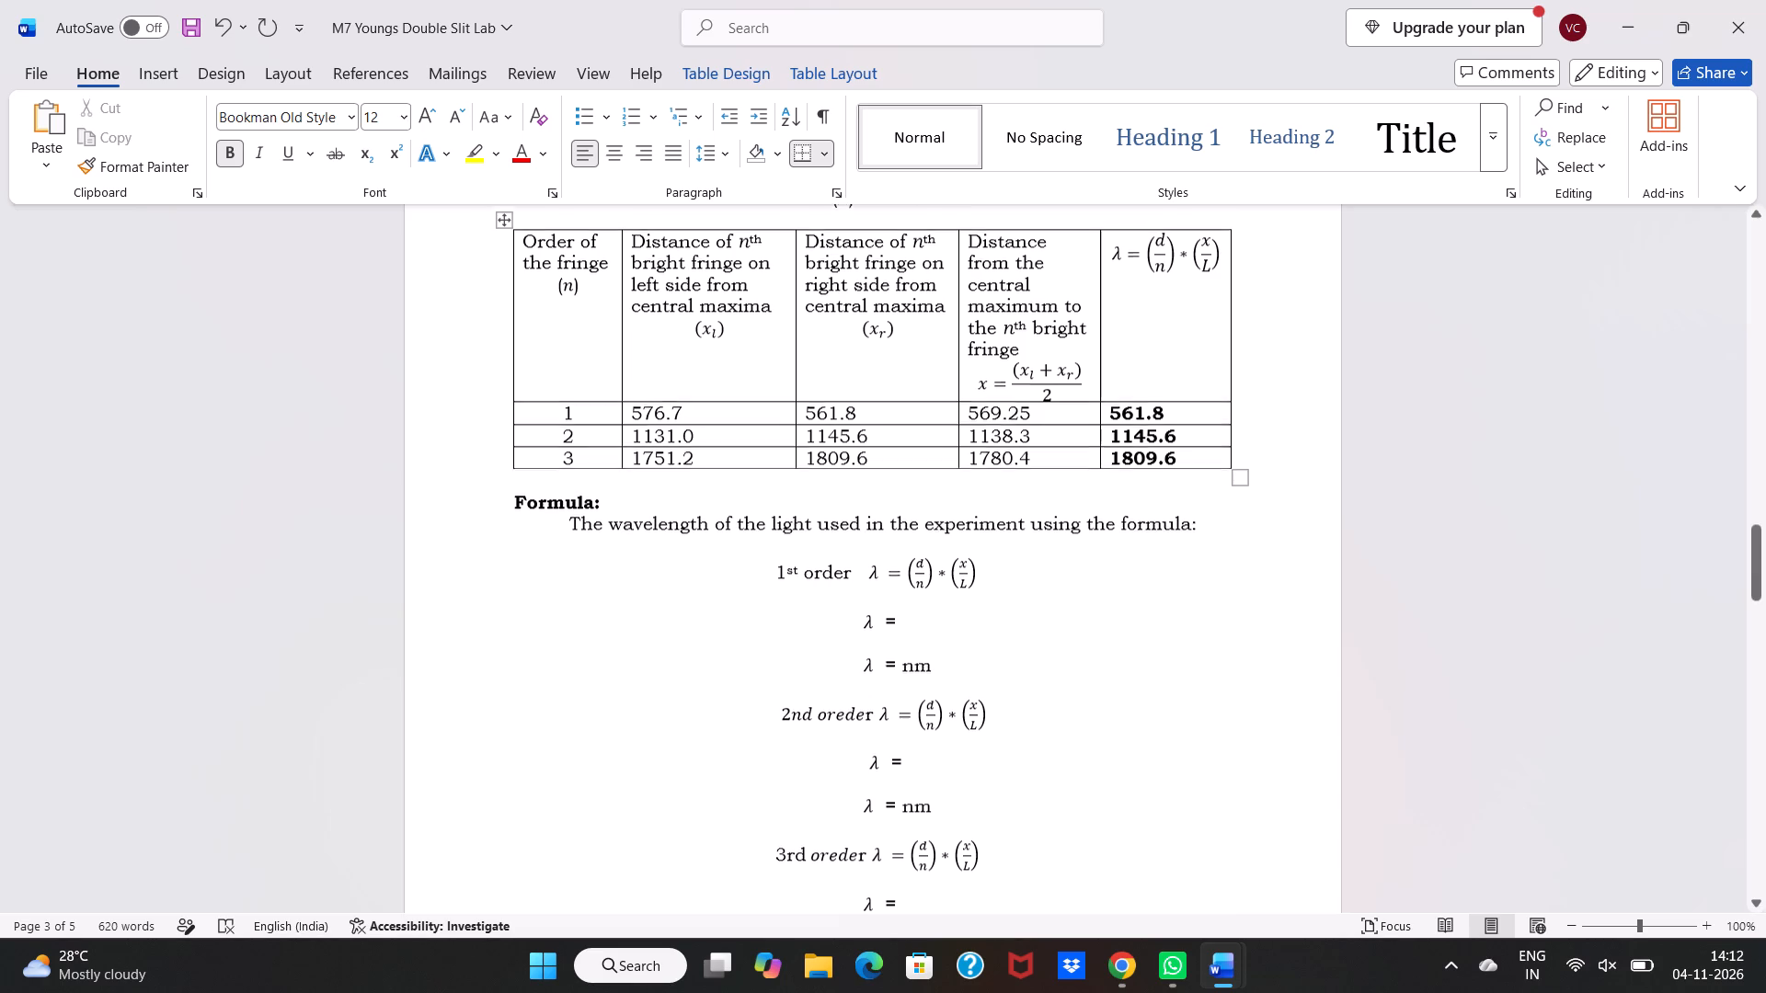
scroll(837, 552, up, 2)
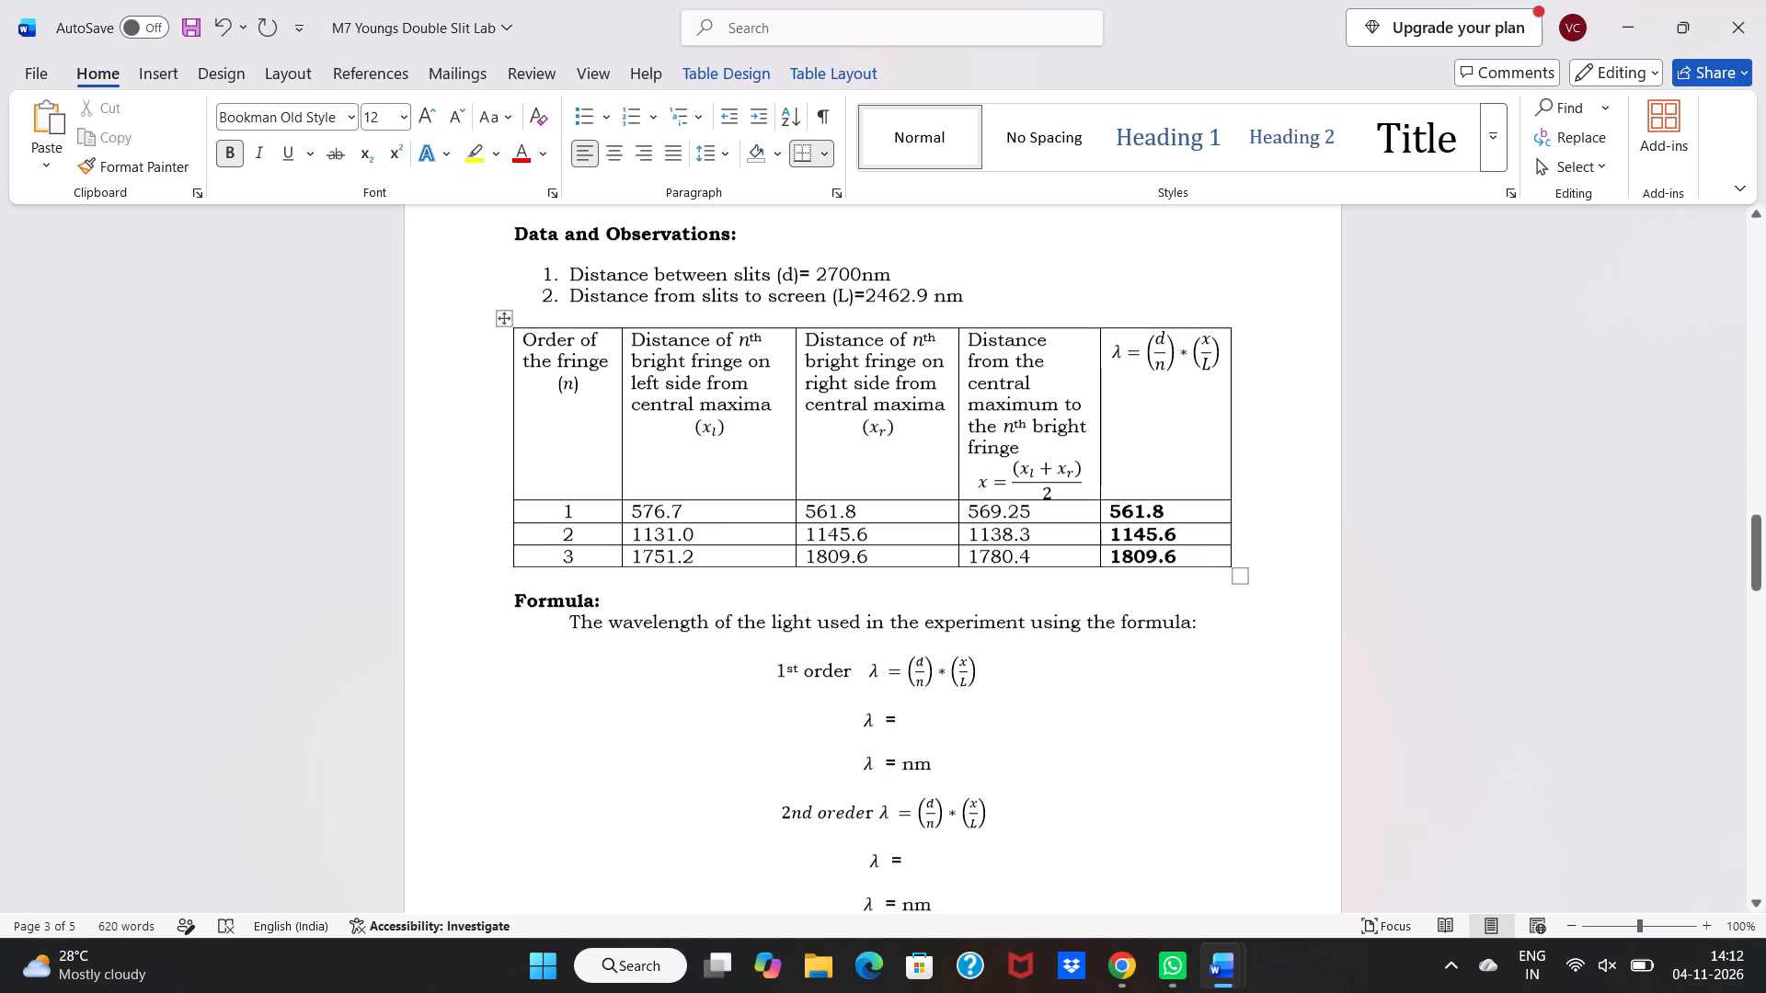
scroll(837, 552, up, 1)
right_click(837, 552)
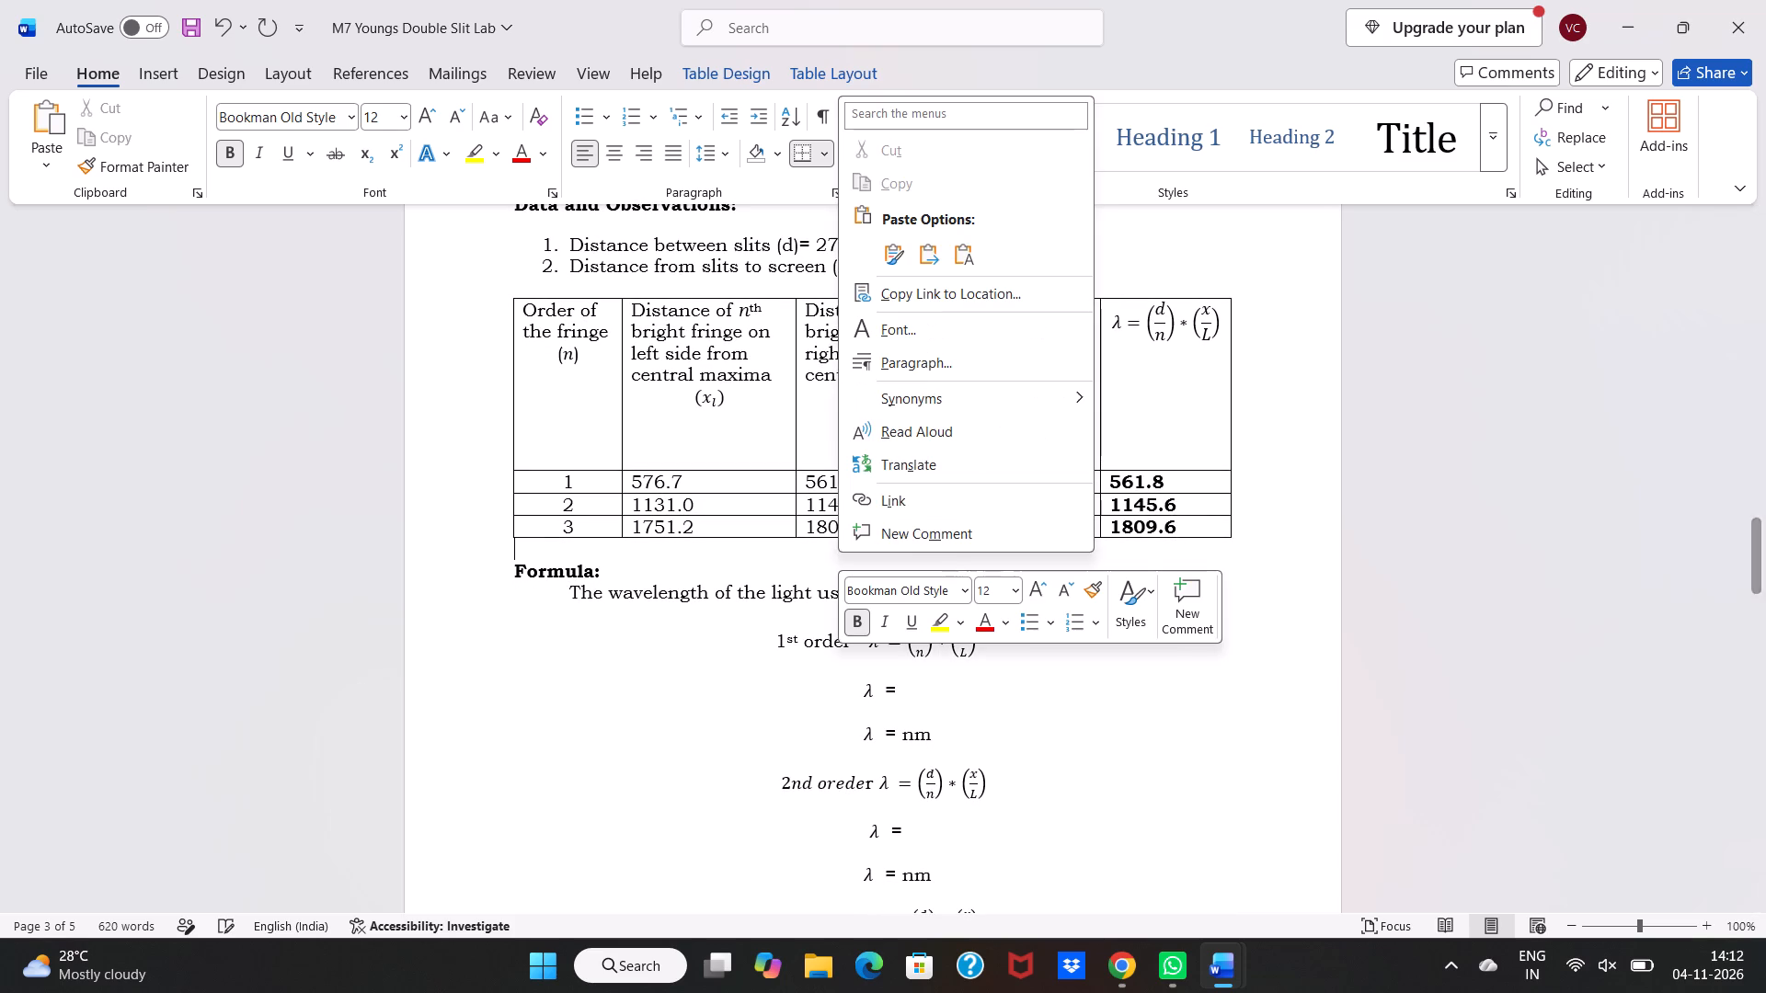
click(757, 567)
scroll(757, 567, down, 1)
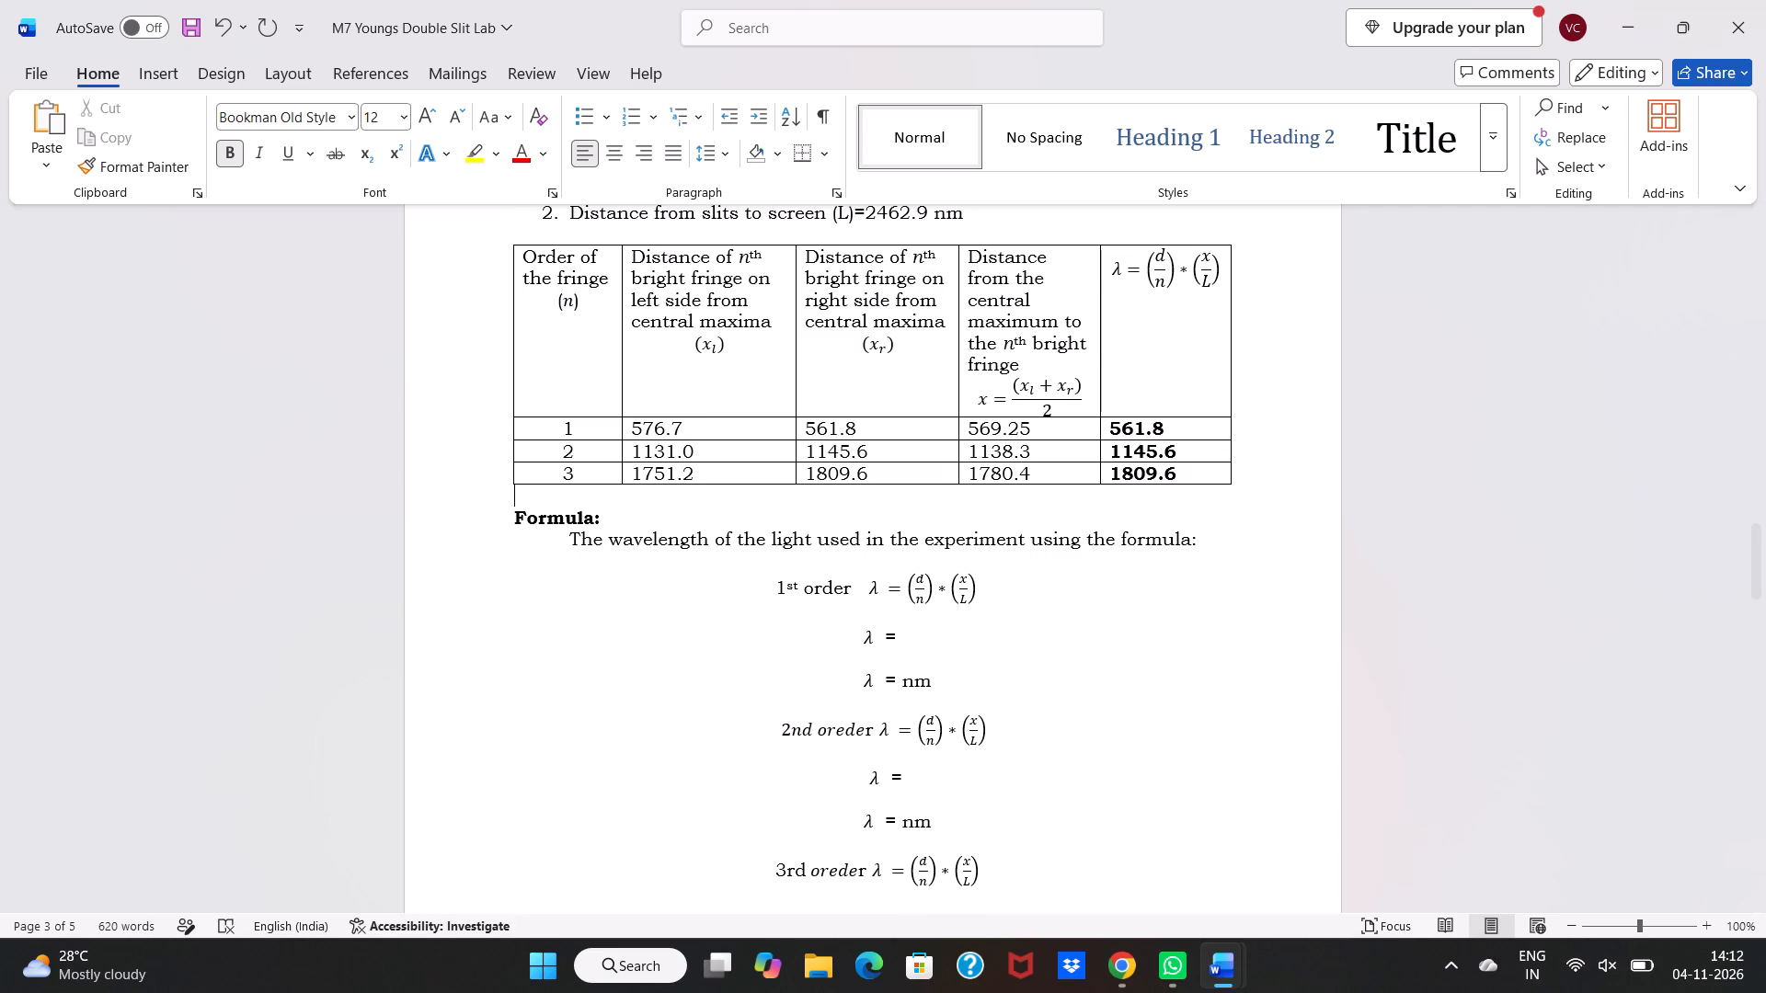
scroll(757, 567, up, 1)
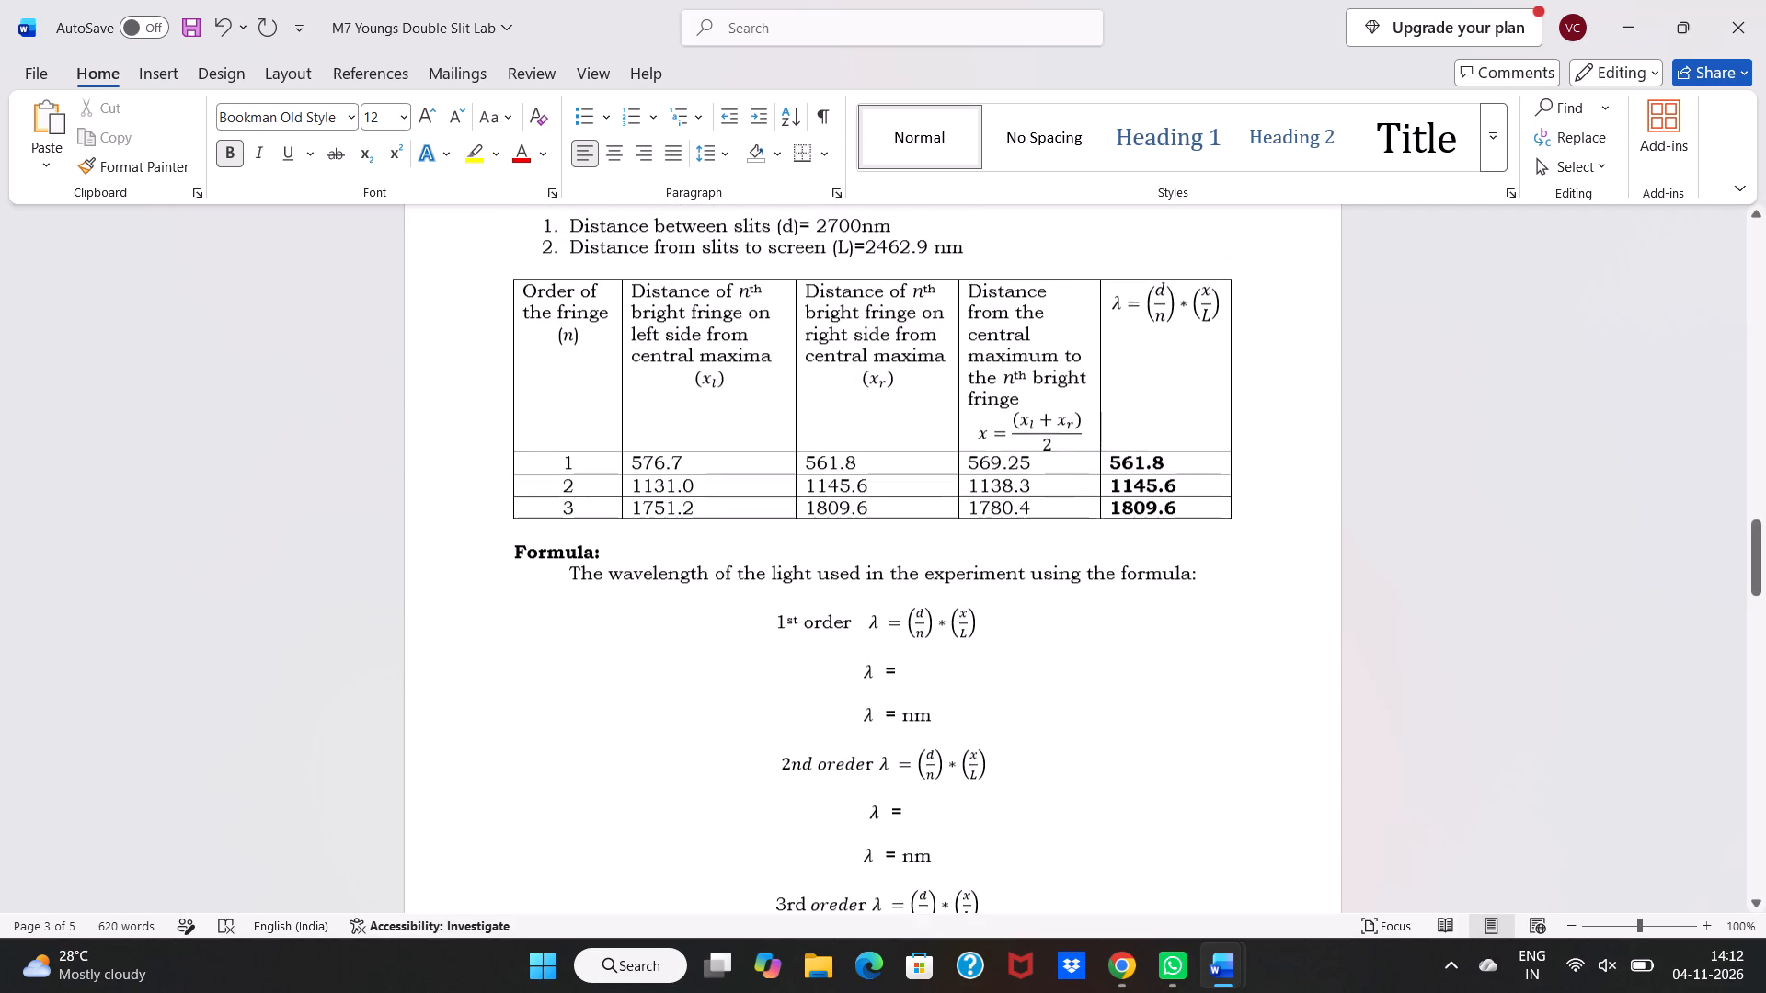
scroll(757, 567, up, 2)
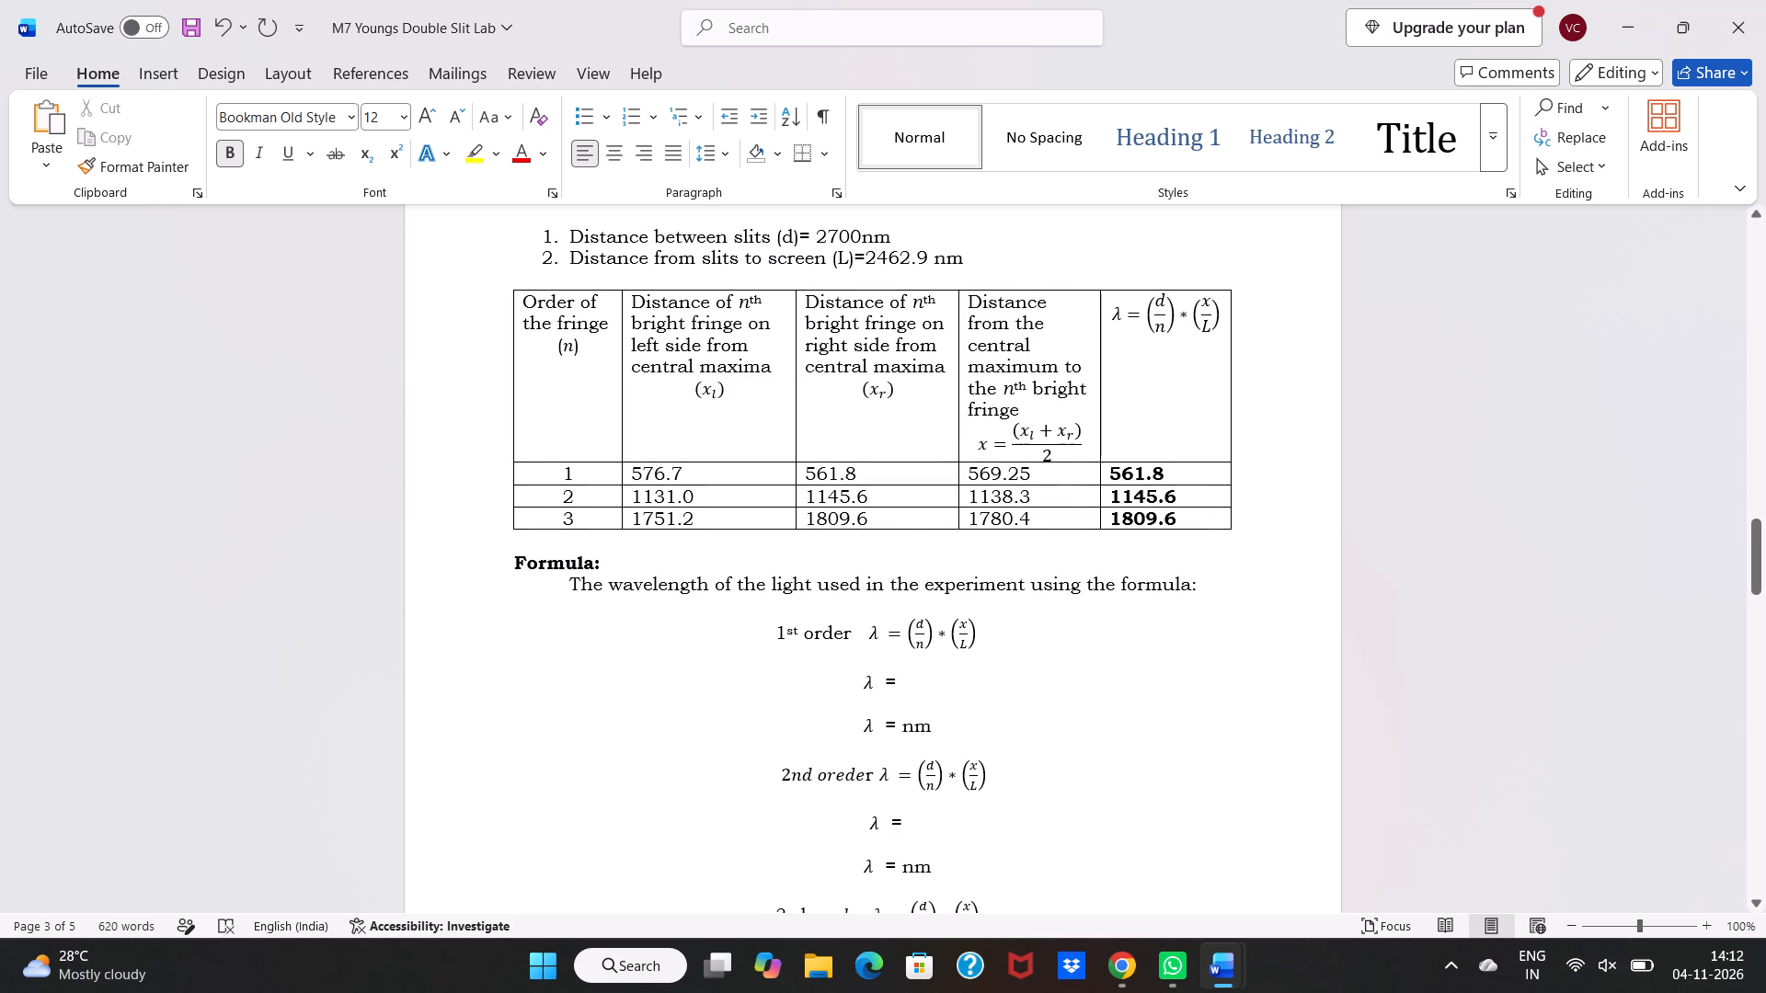
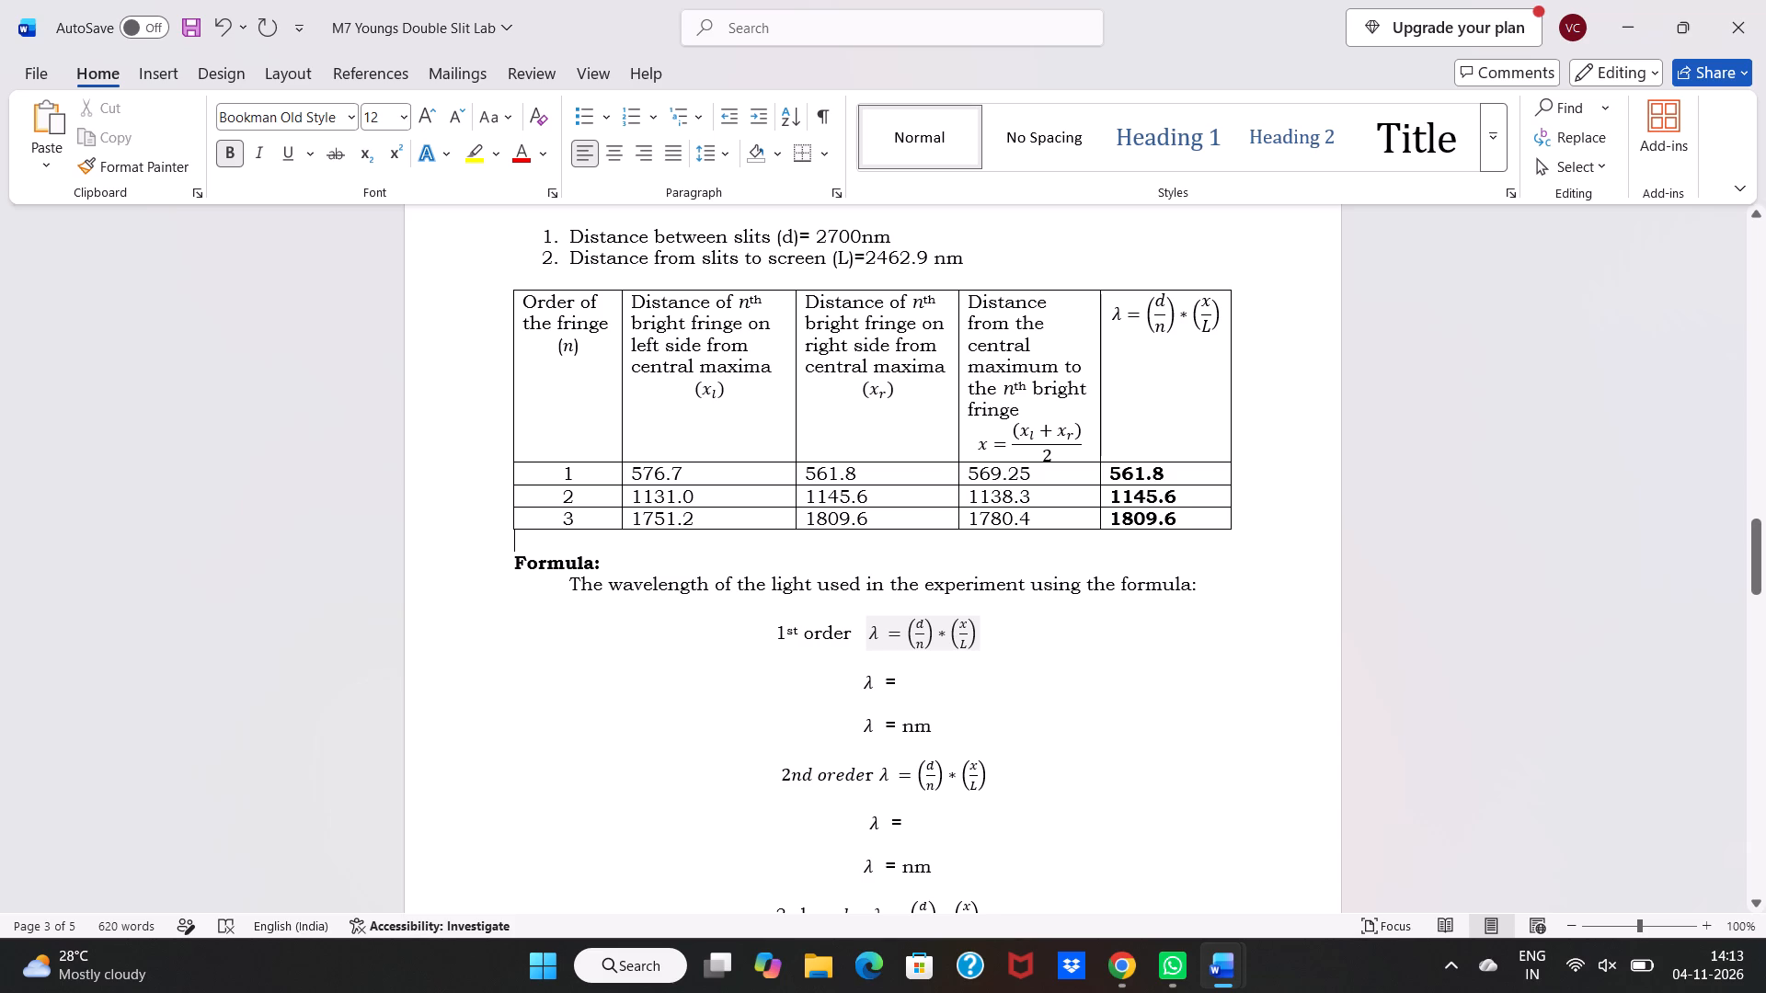
Look through the lab report, from the wavelength formula lines to the student details table and objective on the first page.
click(903, 682)
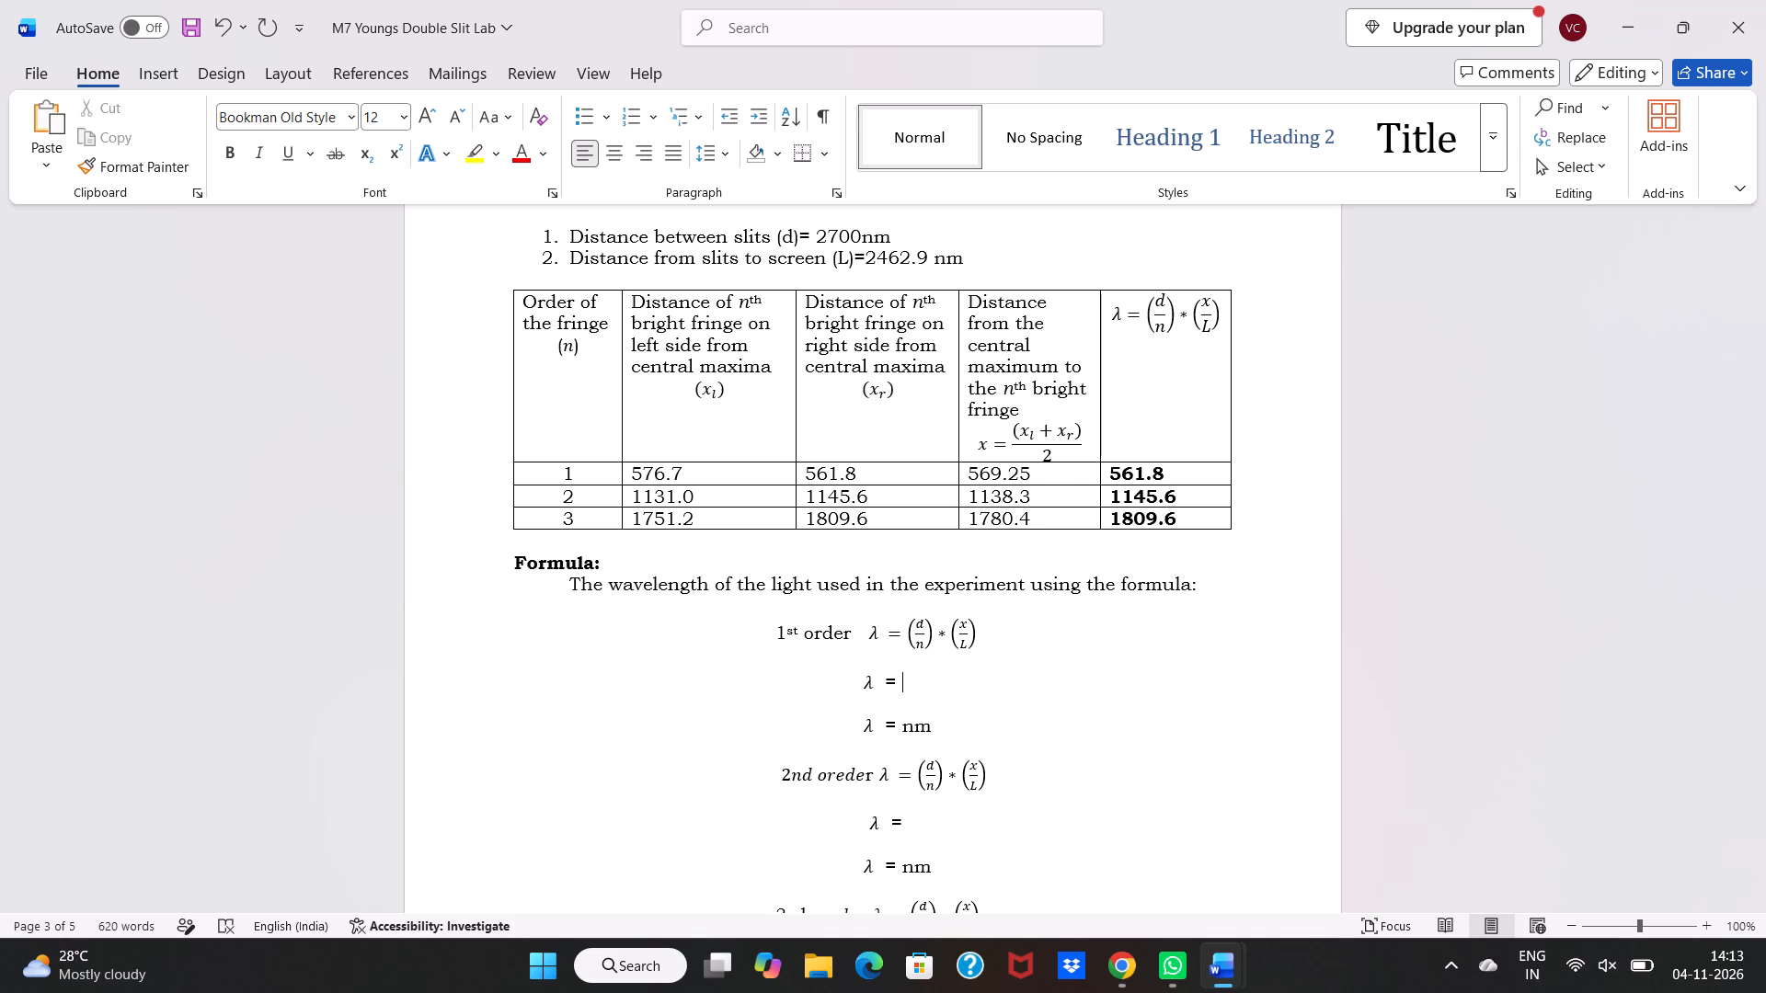
scroll(903, 682, down, 15)
scroll(903, 682, up, 8)
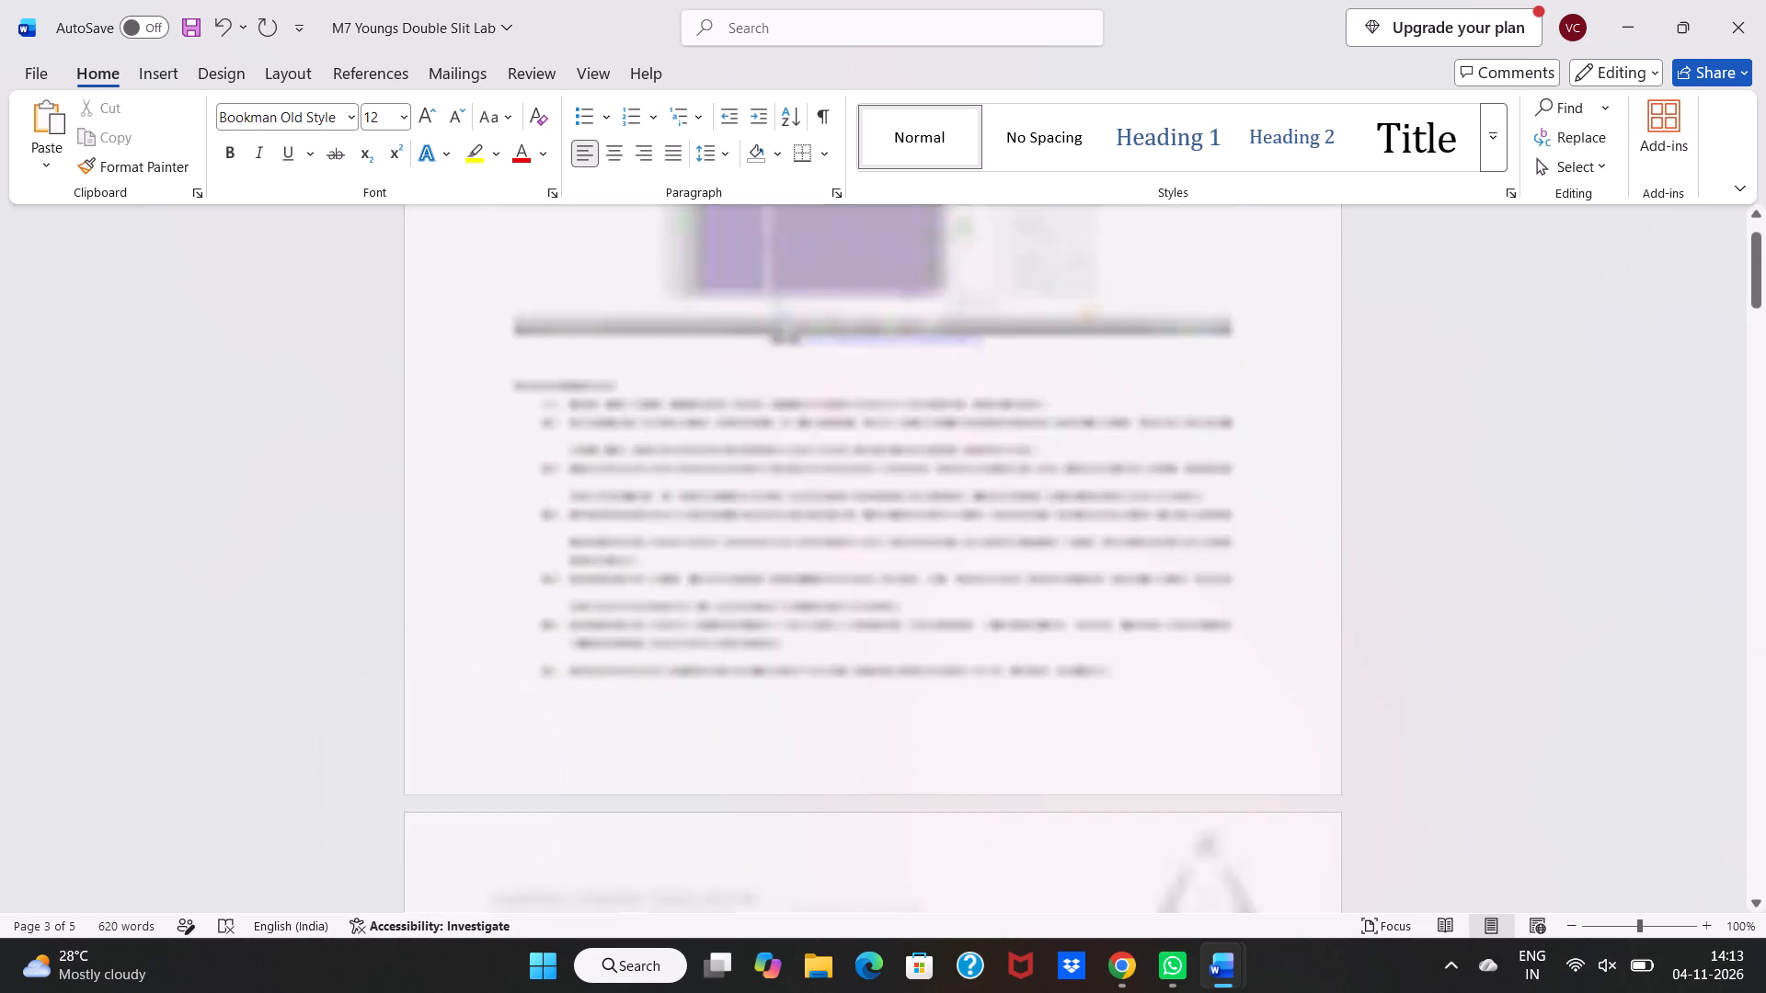
scroll(903, 682, up, 3)
scroll(903, 682, down, 1)
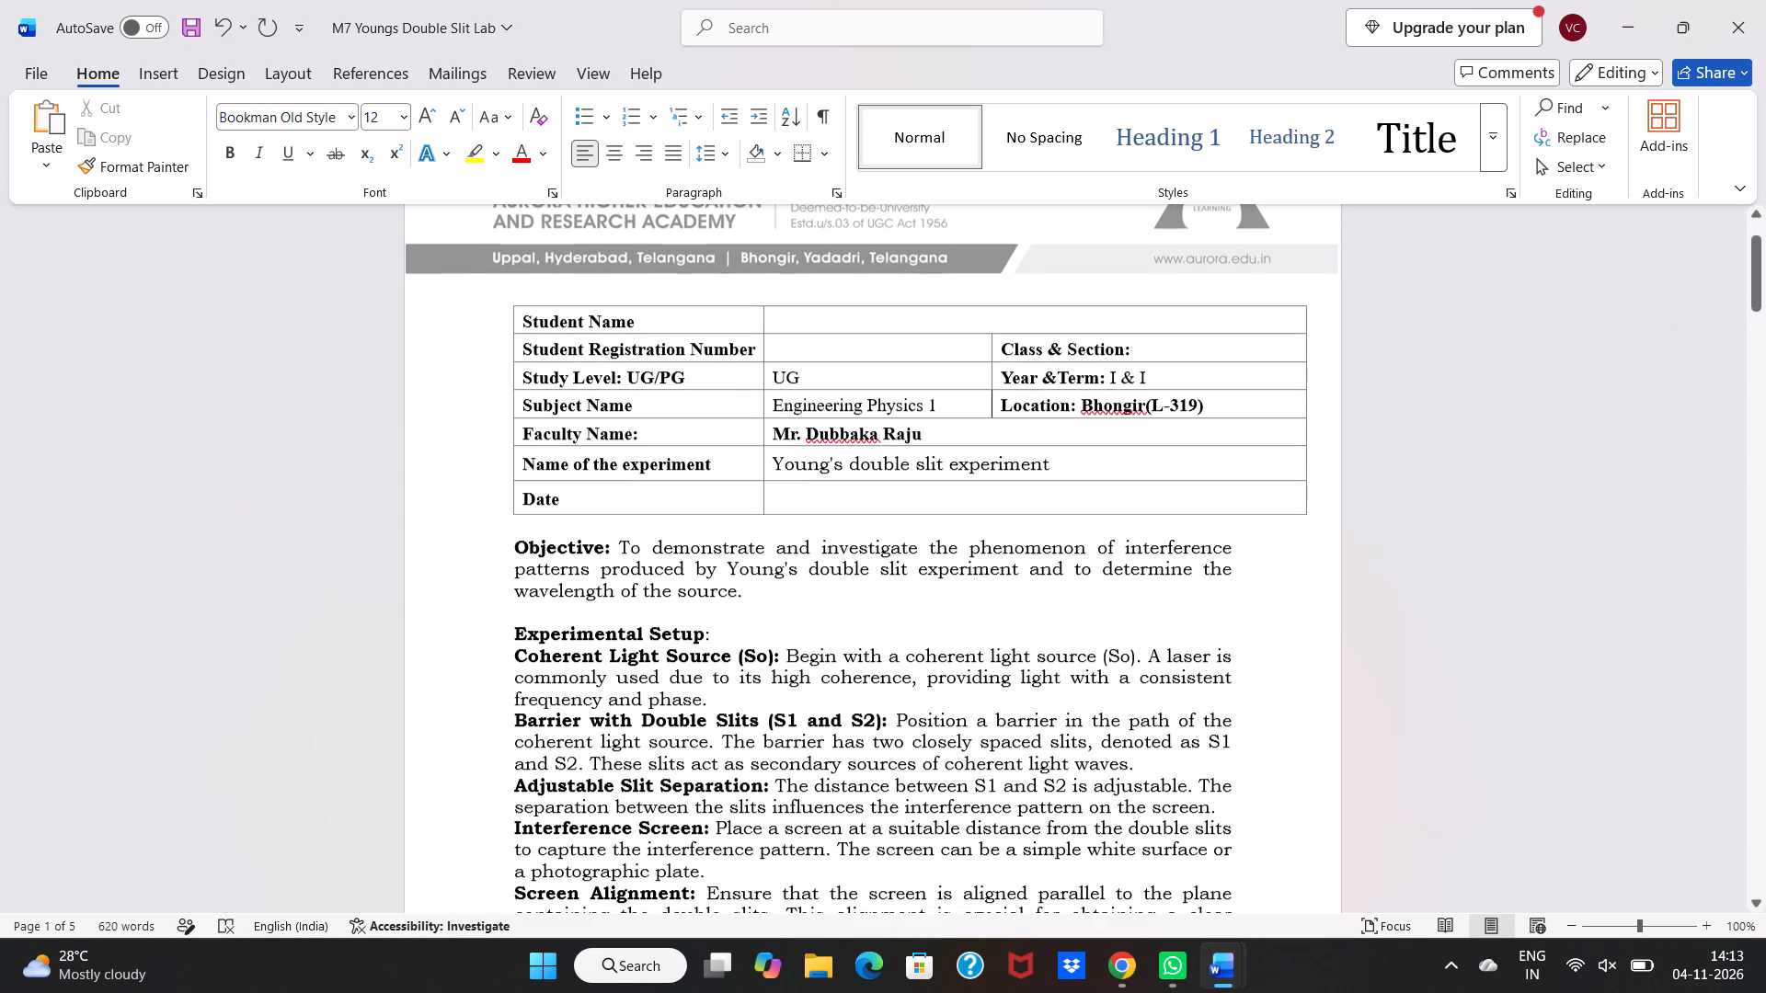
scroll(903, 682, down, 1)
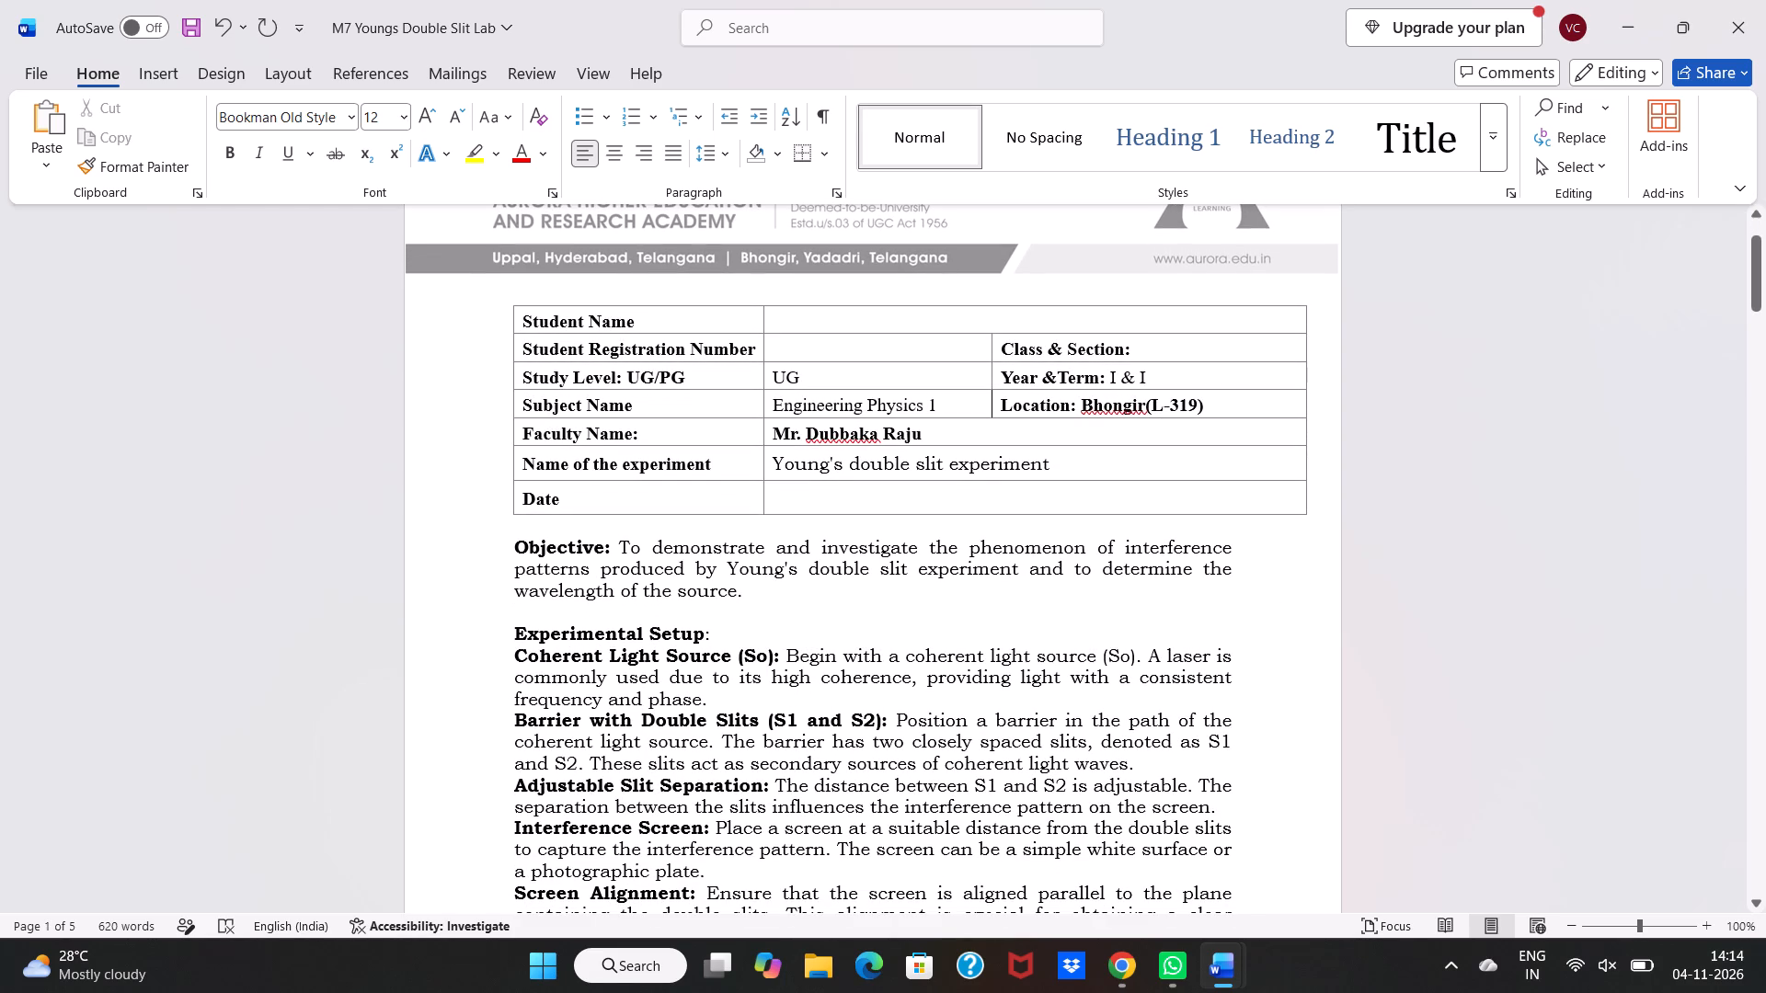